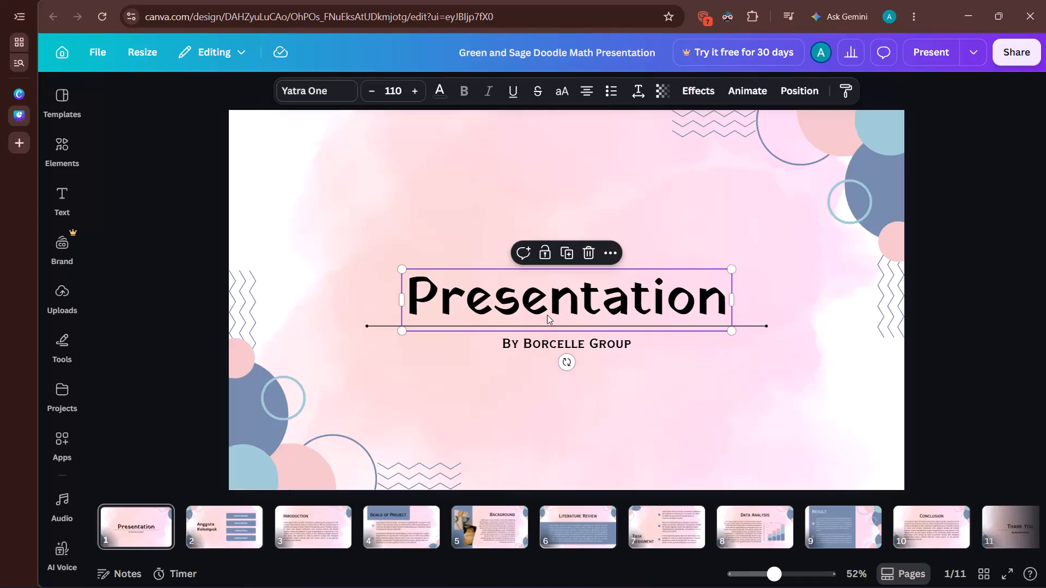
Browse the presentation templates and apply all 10 pages of the Green Monochromatic Simple The Minimalist Presentation Template.
click(64, 88)
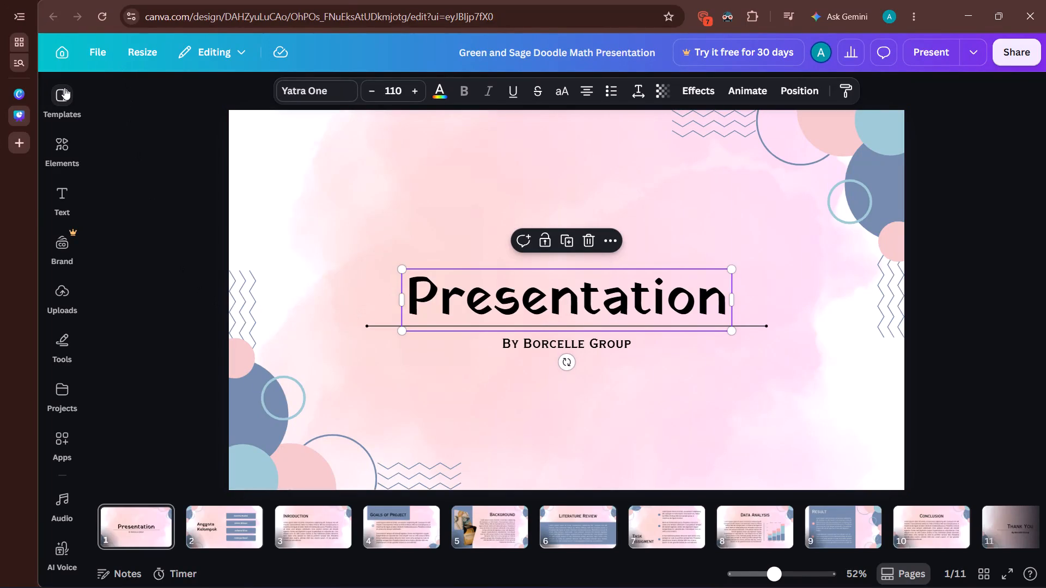
scroll(159, 252, down, 3)
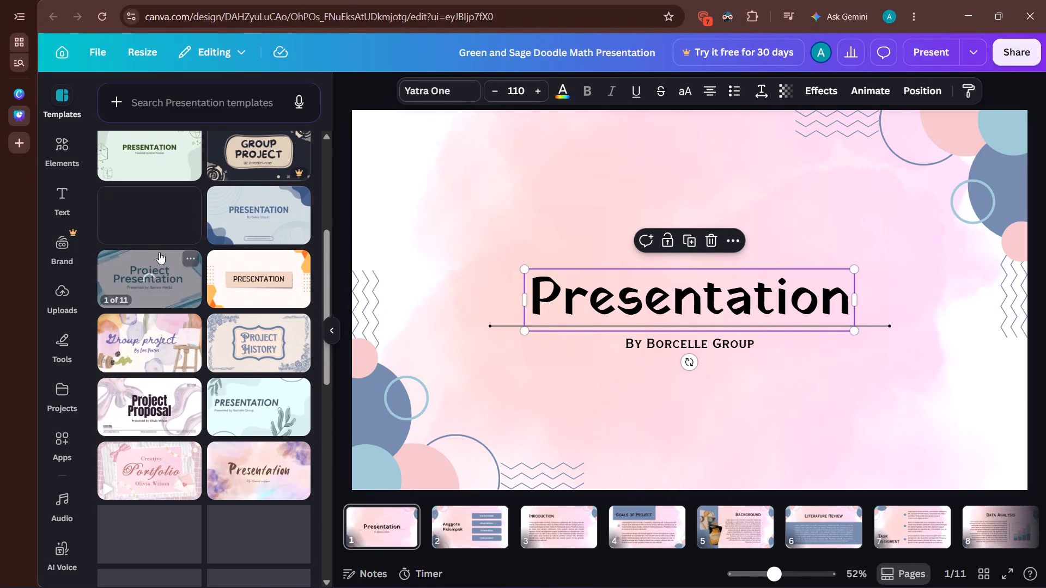
scroll(159, 252, down, 2)
scroll(219, 400, down, 2)
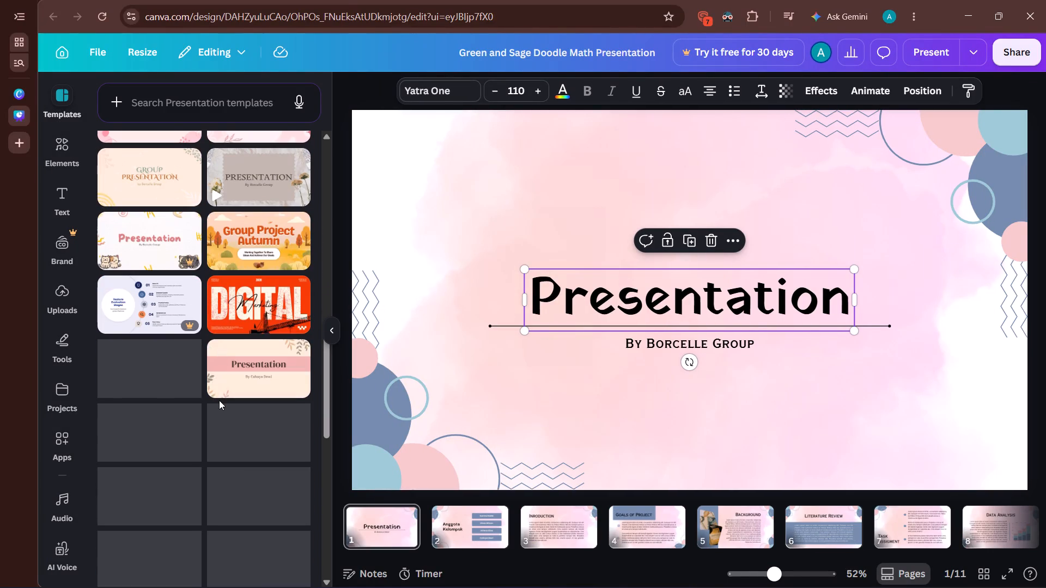
scroll(219, 400, down, 3)
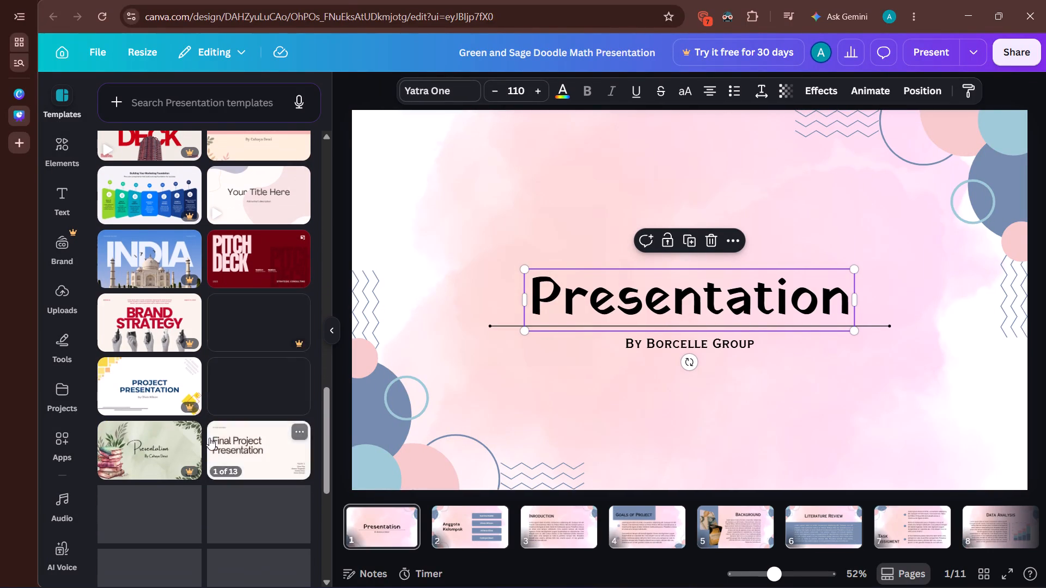
scroll(209, 438, down, 1)
scroll(223, 373, down, 3)
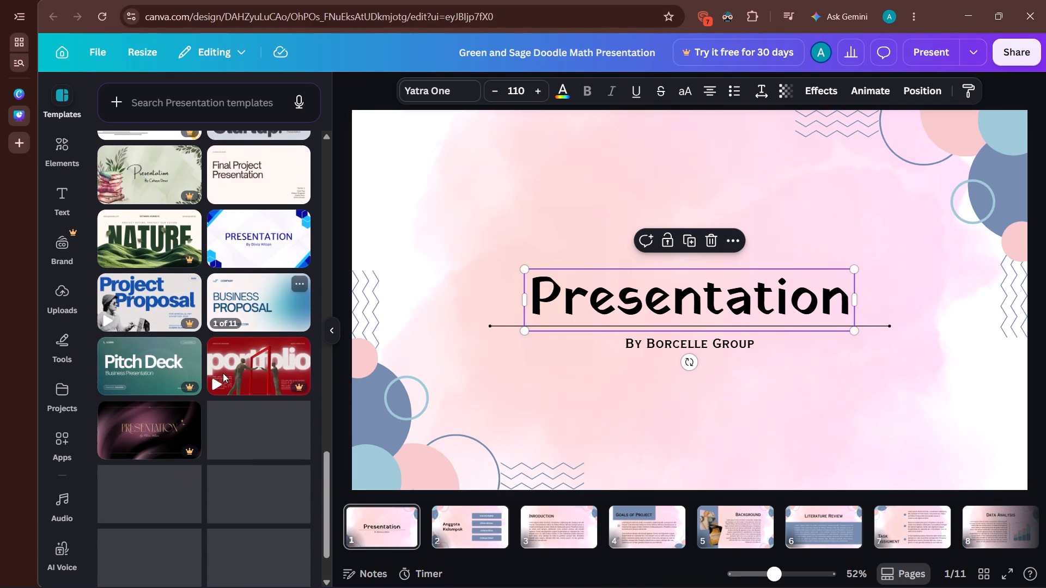
scroll(223, 373, down, 5)
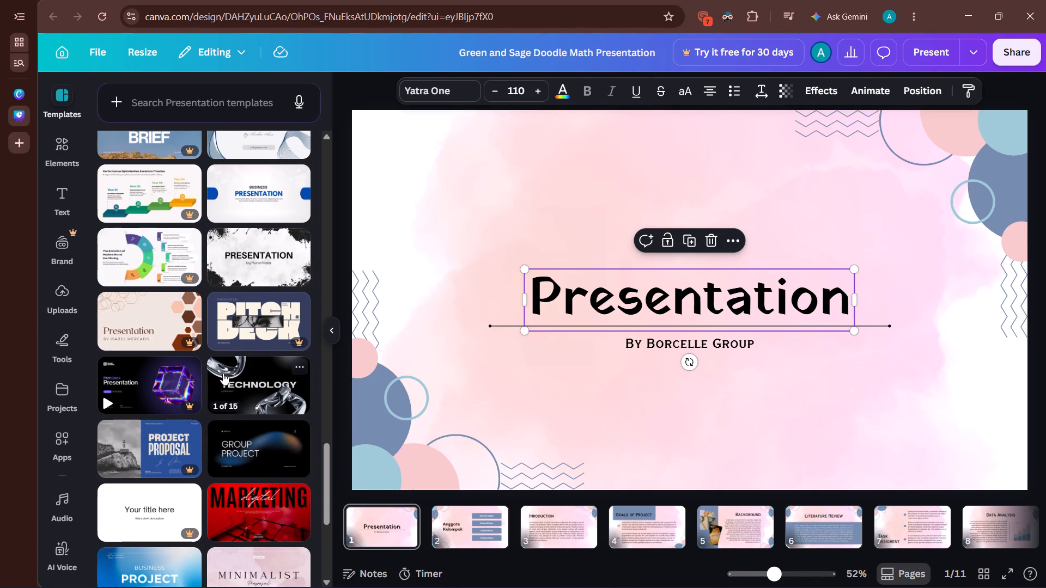
scroll(223, 373, down, 4)
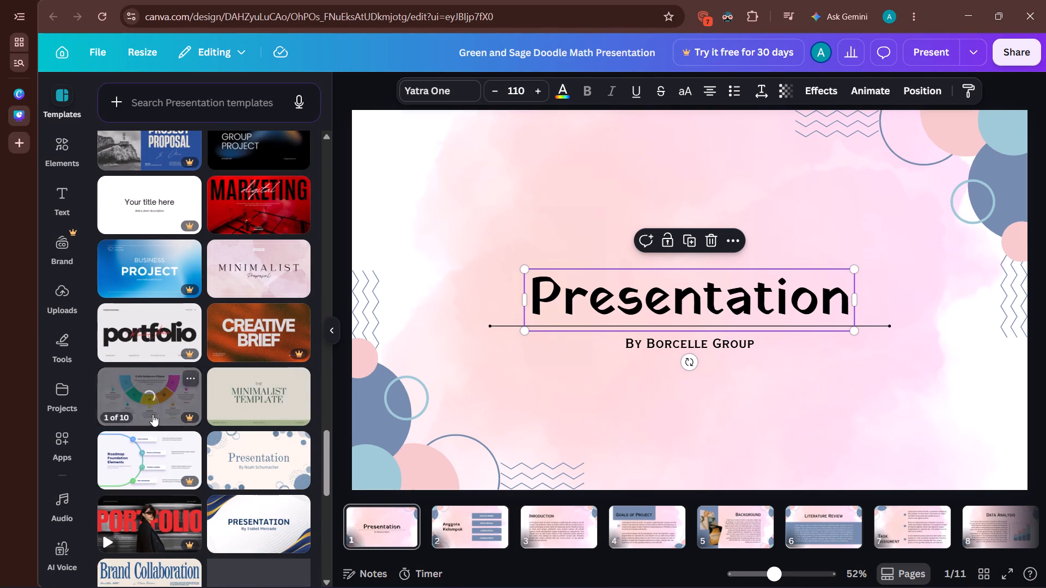
scroll(151, 416, down, 1)
click(253, 361)
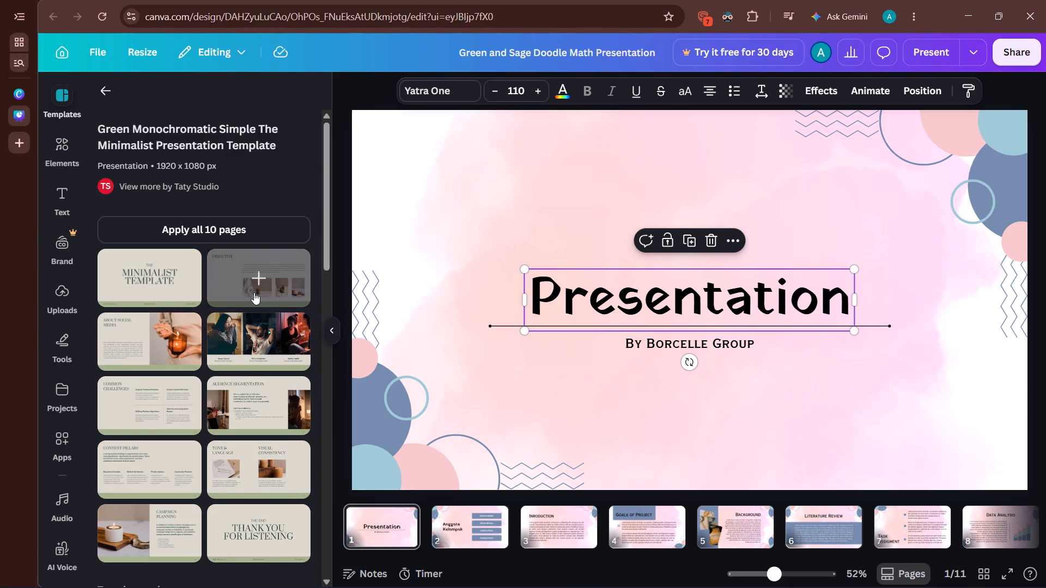
click(209, 222)
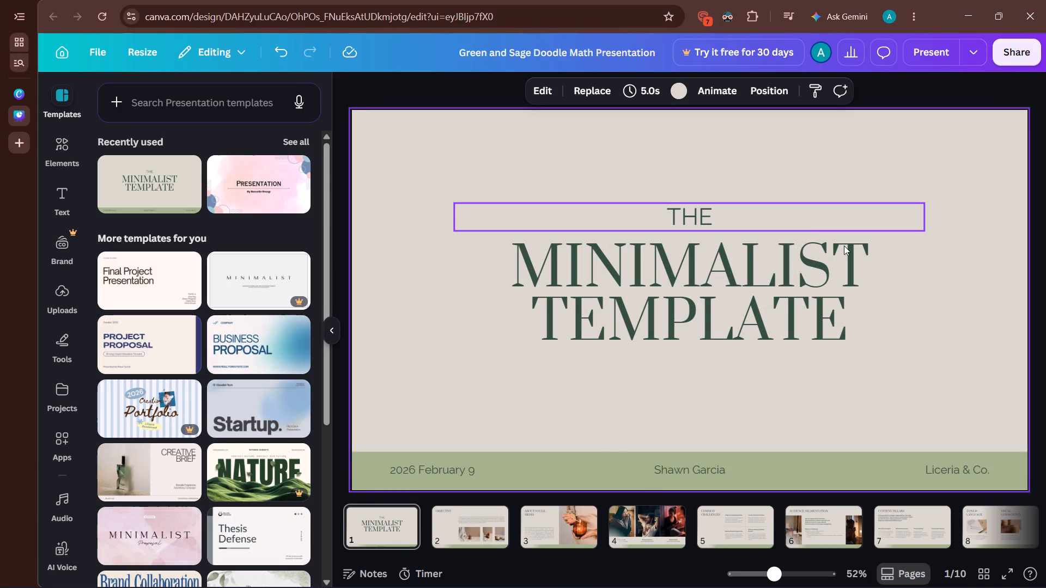
Set the font of the "Minimalist Template" title on slide 1 to Yatra One.
triple_click(719, 268)
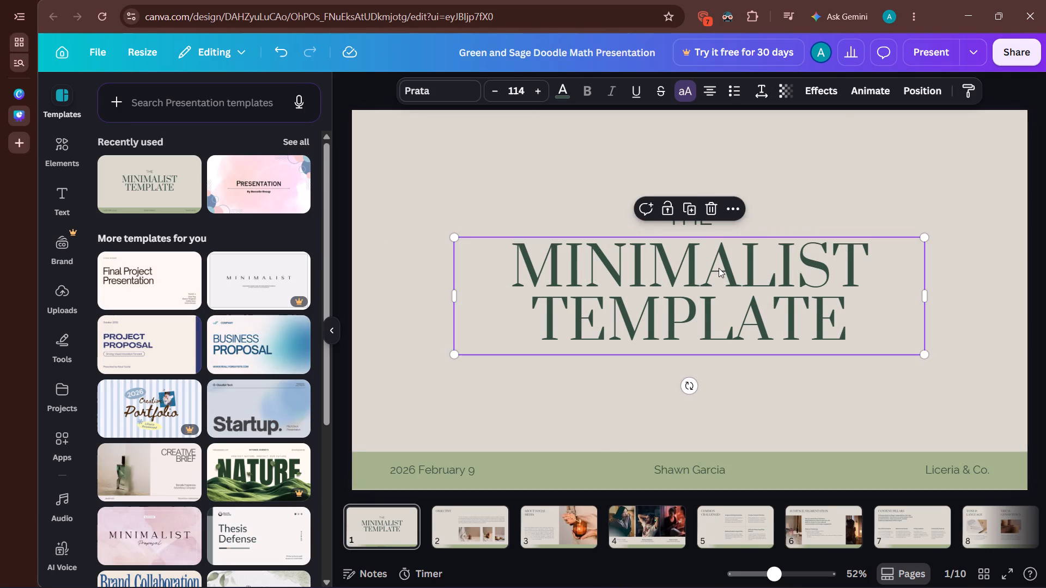
click(691, 285)
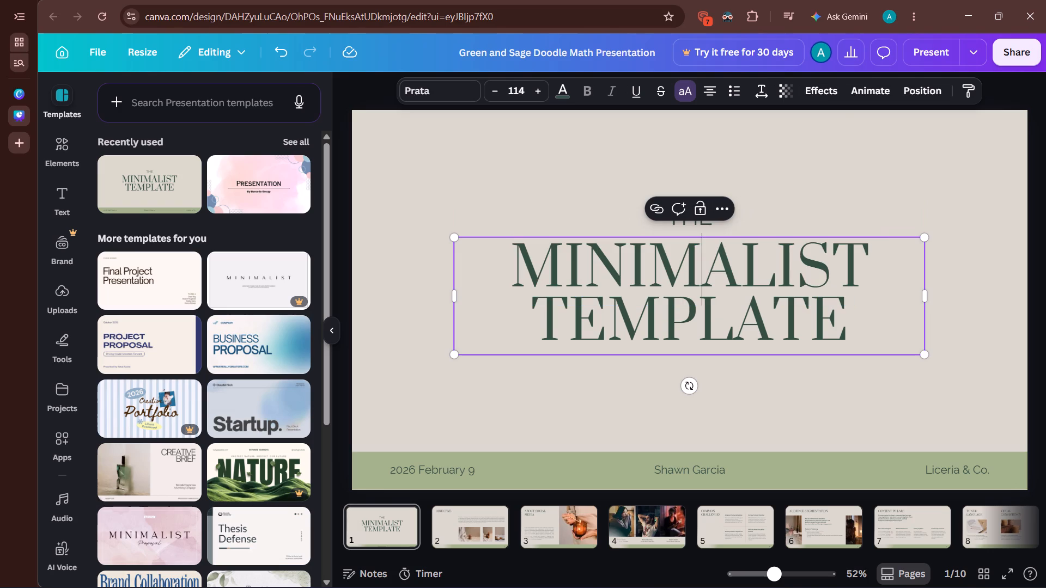
click(794, 384)
click(731, 308)
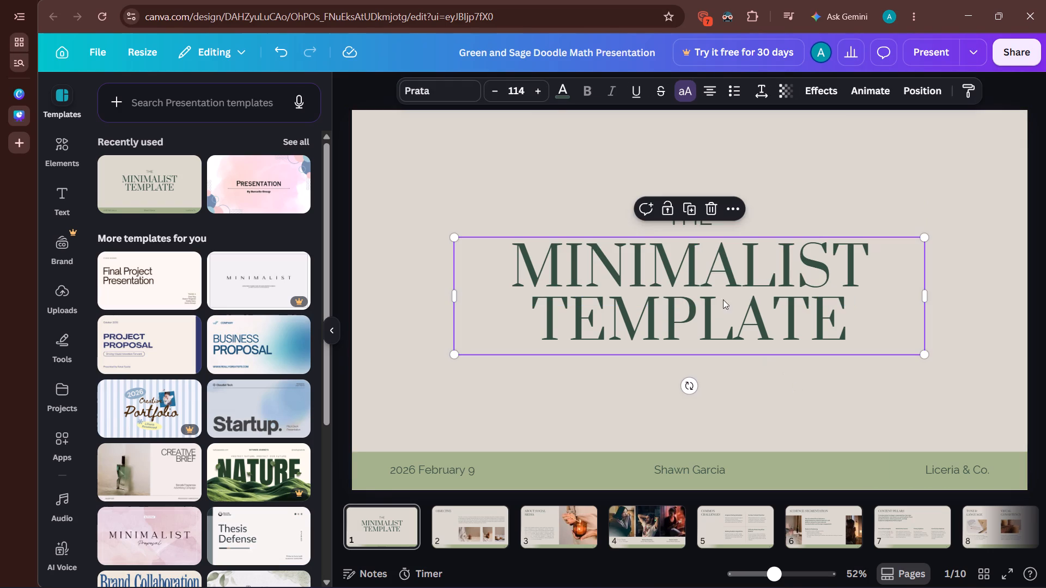
click(449, 91)
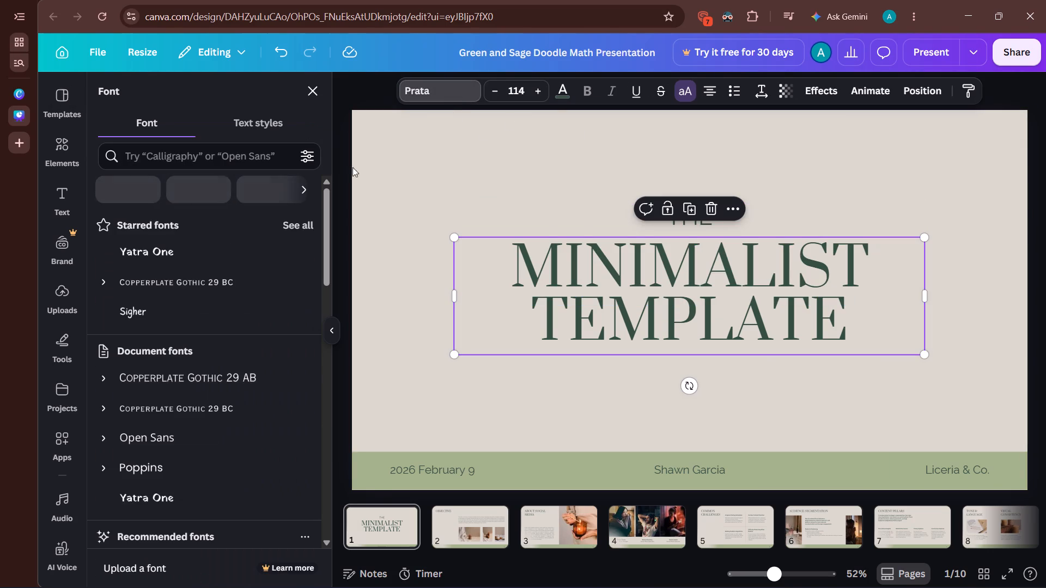
click(200, 254)
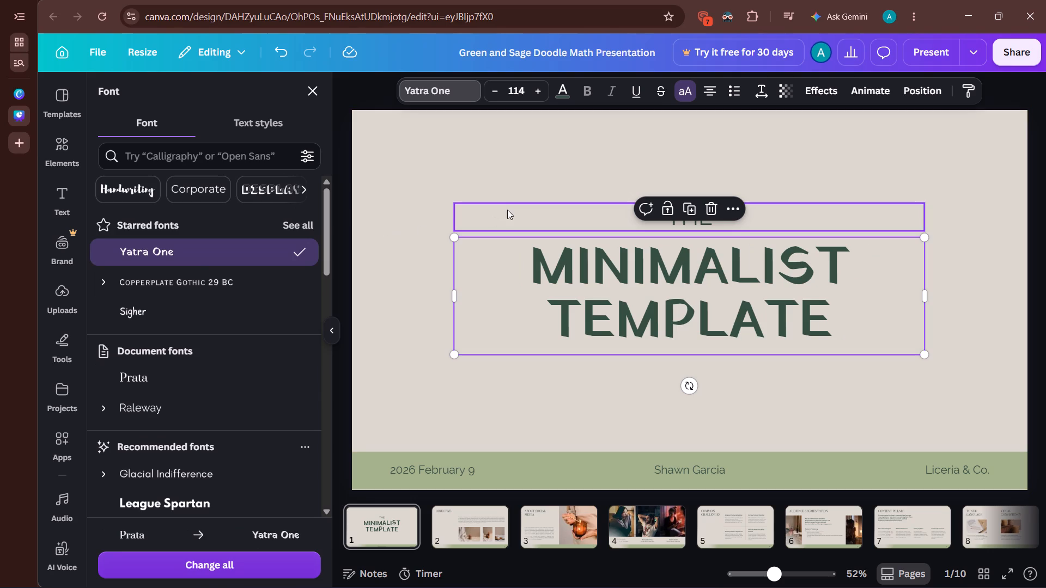
click(472, 172)
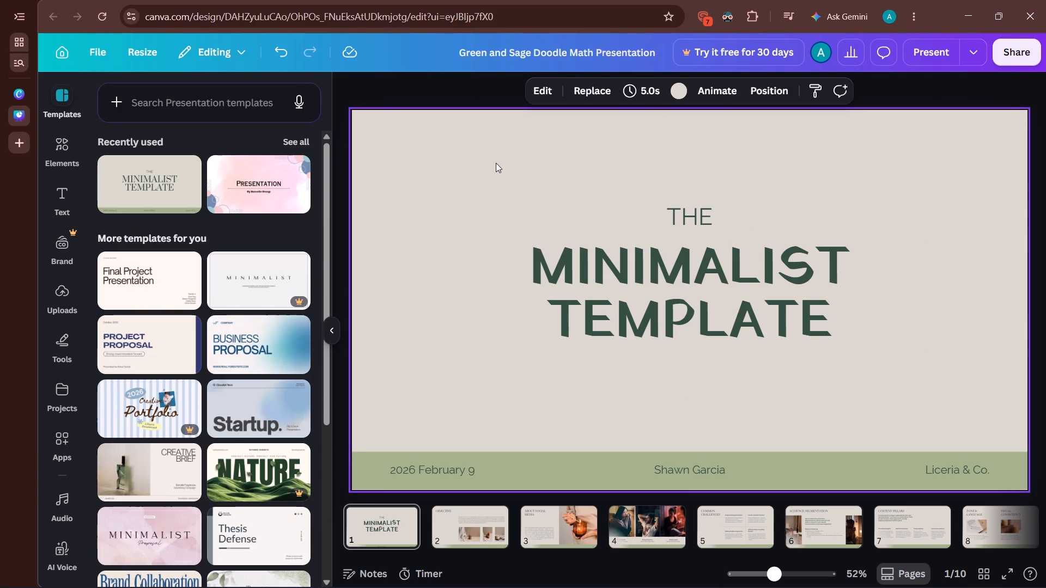
Look through the first three slides of the applied template, ending back on the title slide.
click(496, 163)
key(Right)
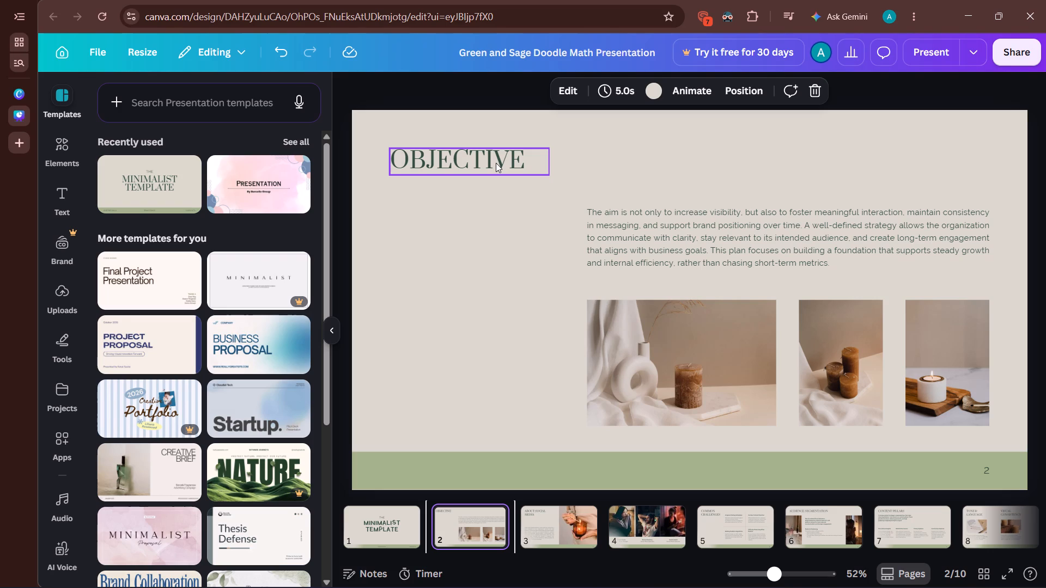
key(Right)
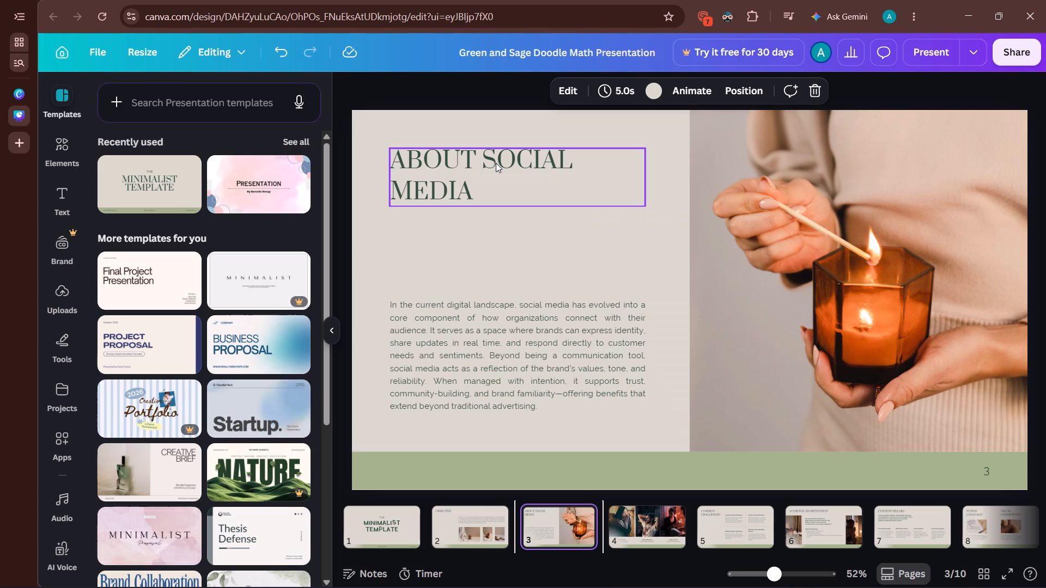
click(496, 163)
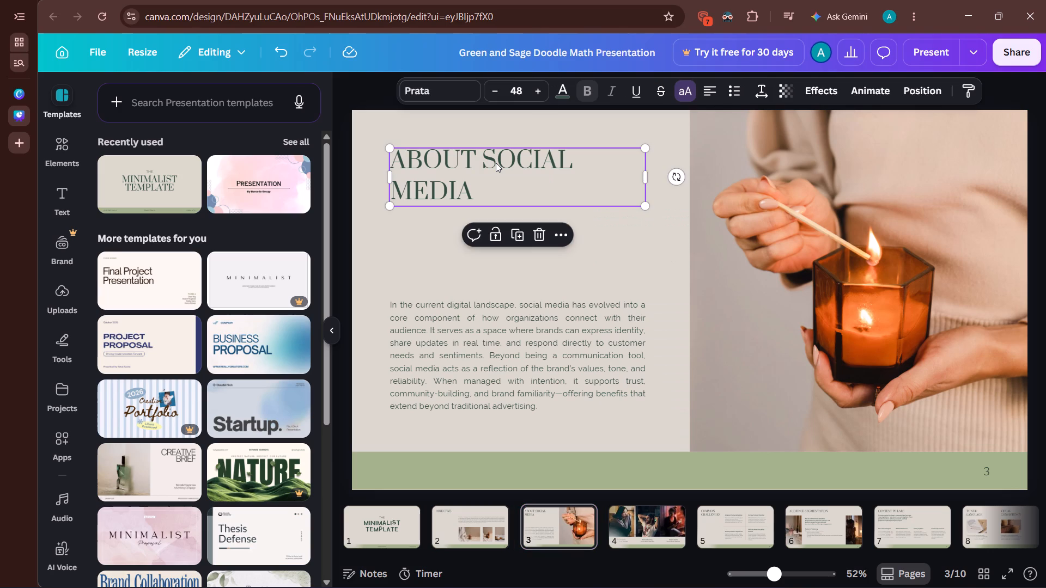
key(Right)
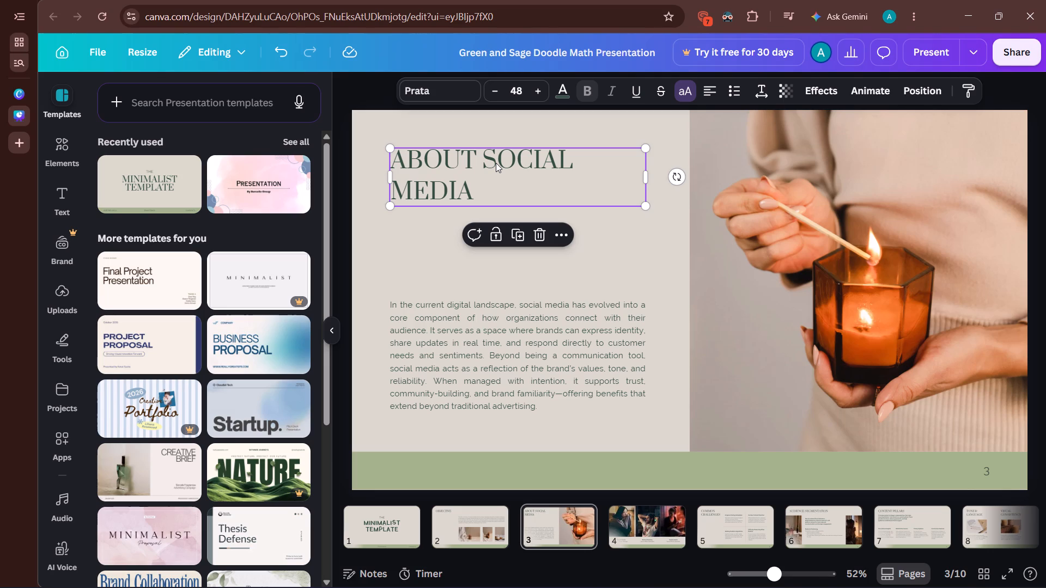
key(Right)
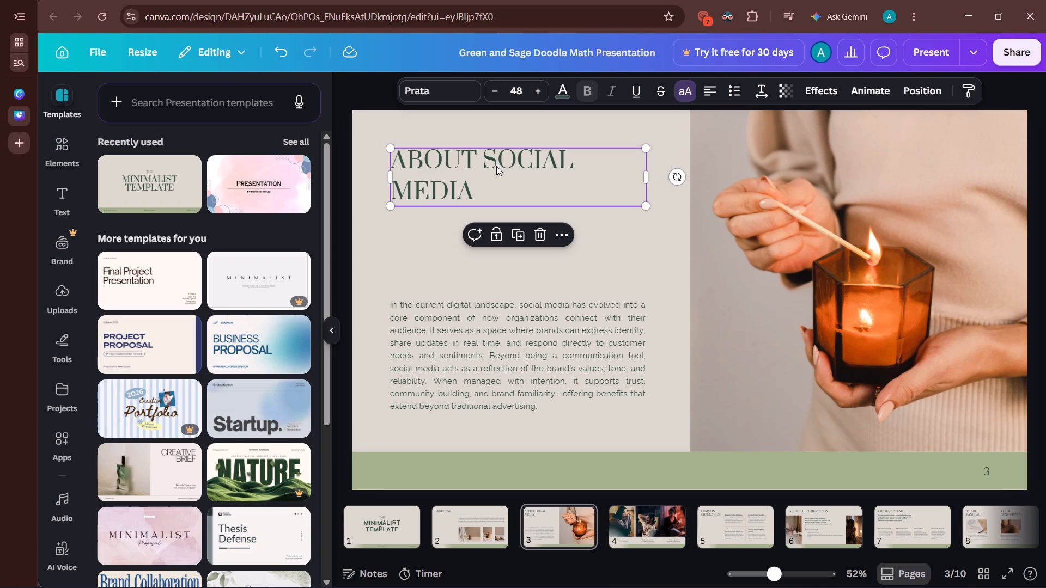
key(Left)
key(Left)
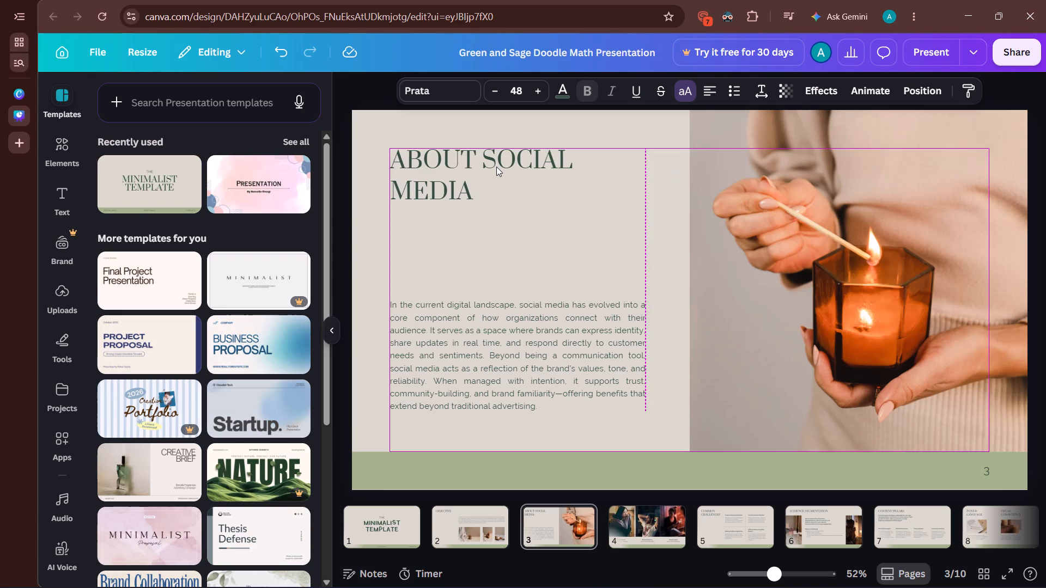
key(Left)
click(381, 127)
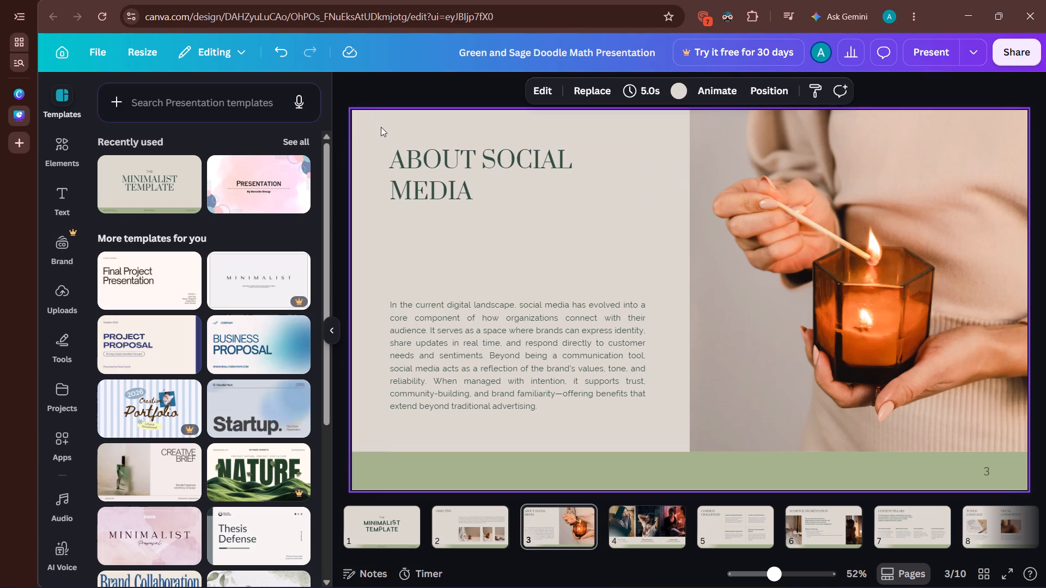
key(Left)
key(Left)
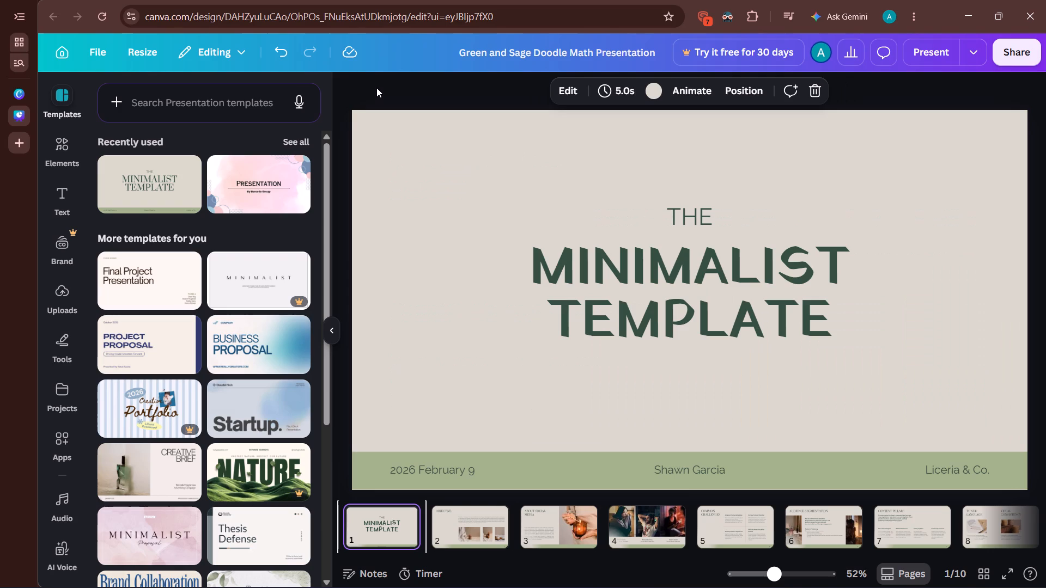
key(Right)
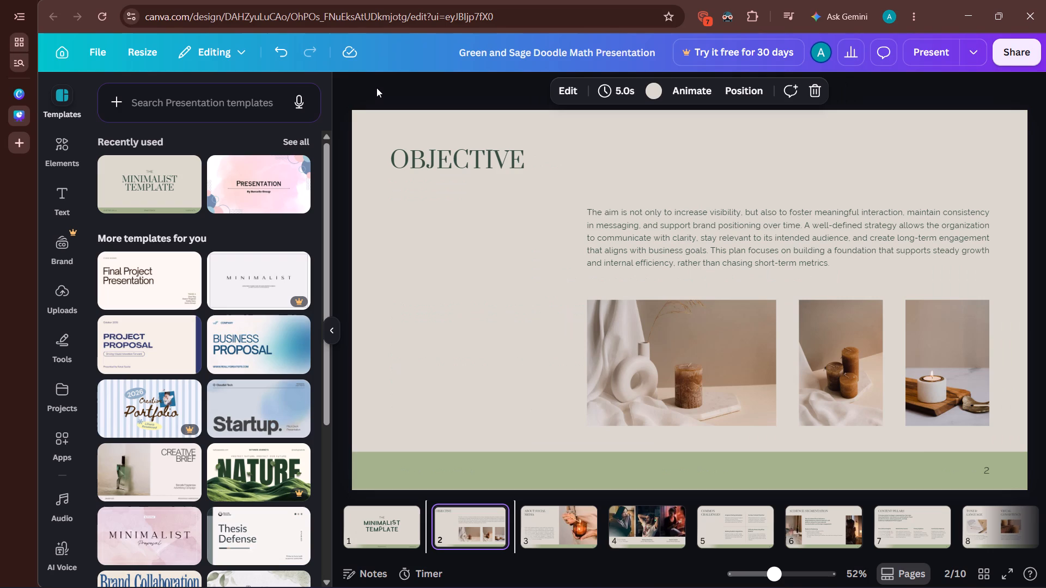
key(Right)
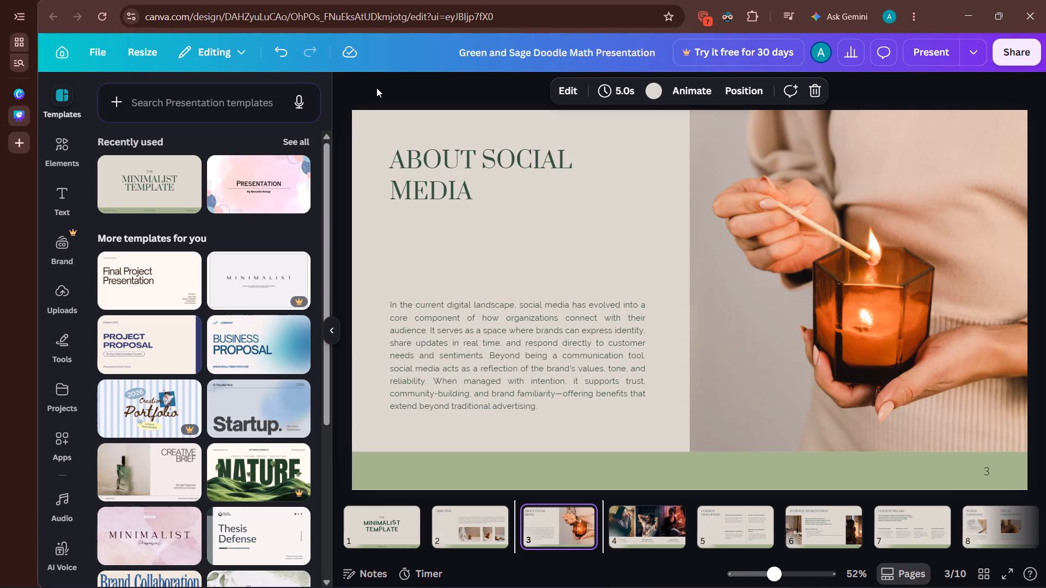
key(Left)
key(Left)
key(Left)
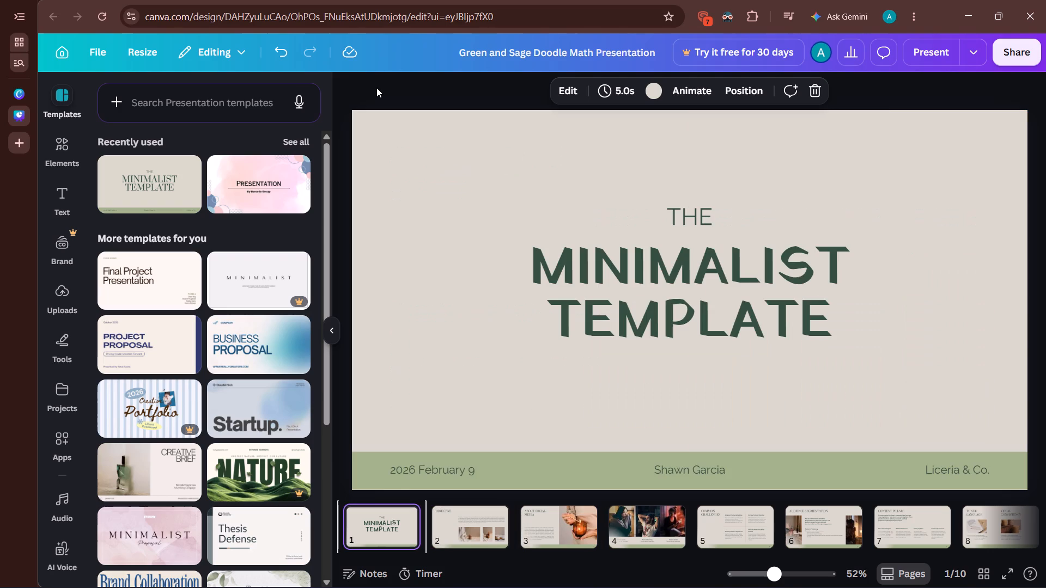
Delete the "THE" text above the title on slide 1.
click(689, 207)
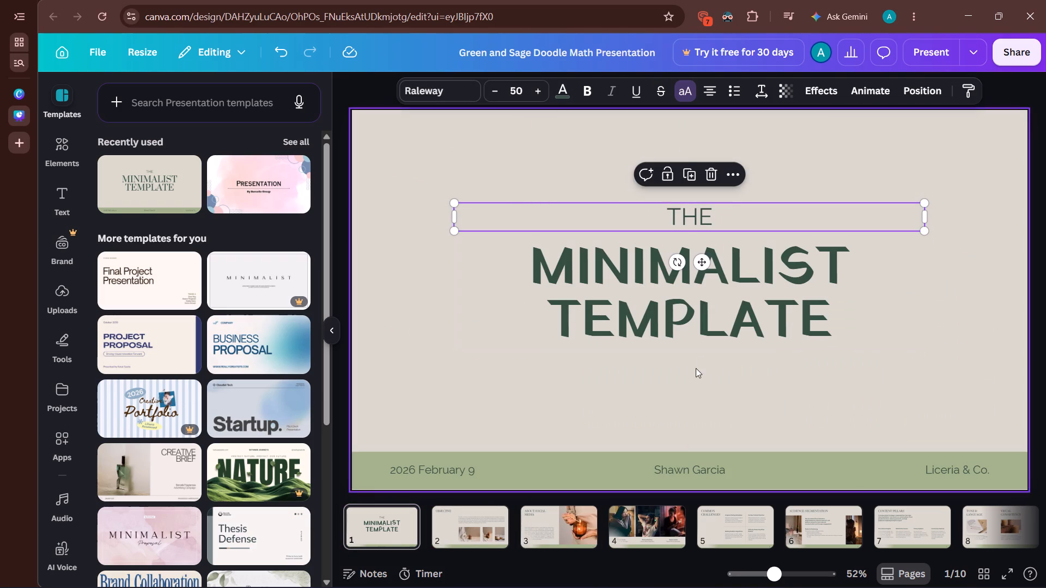
click(708, 174)
Try dark green #344e41, brown, light purple and #8c52ff as slide 1's background, finishing with the black-to-gold default gradient.
click(600, 159)
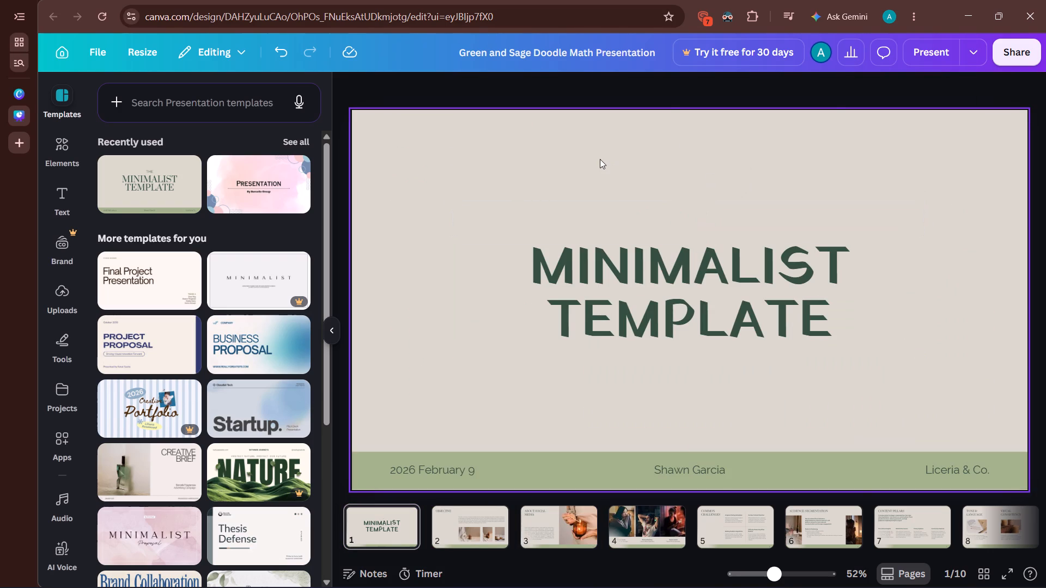
click(673, 96)
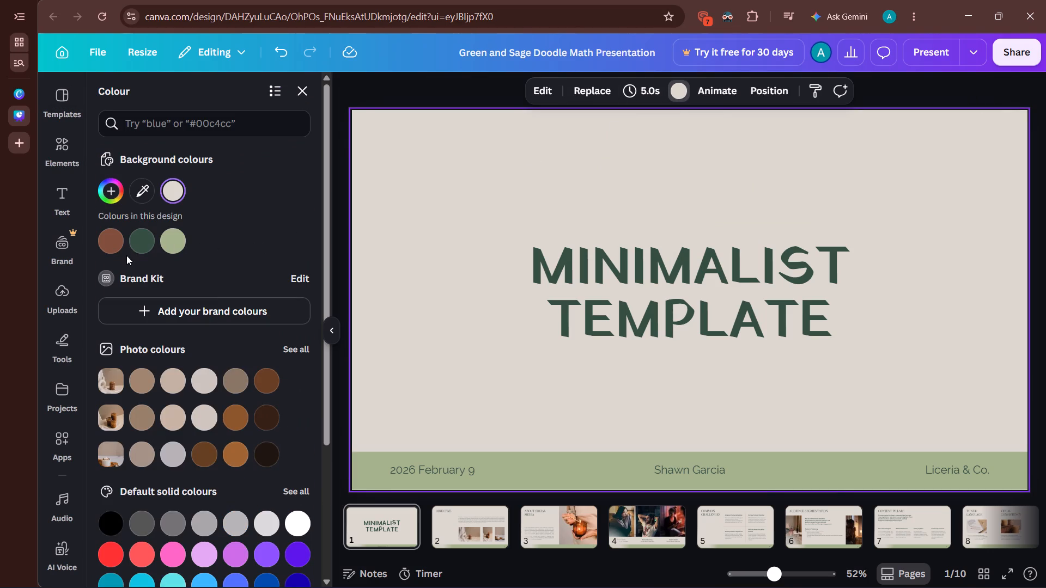
click(133, 249)
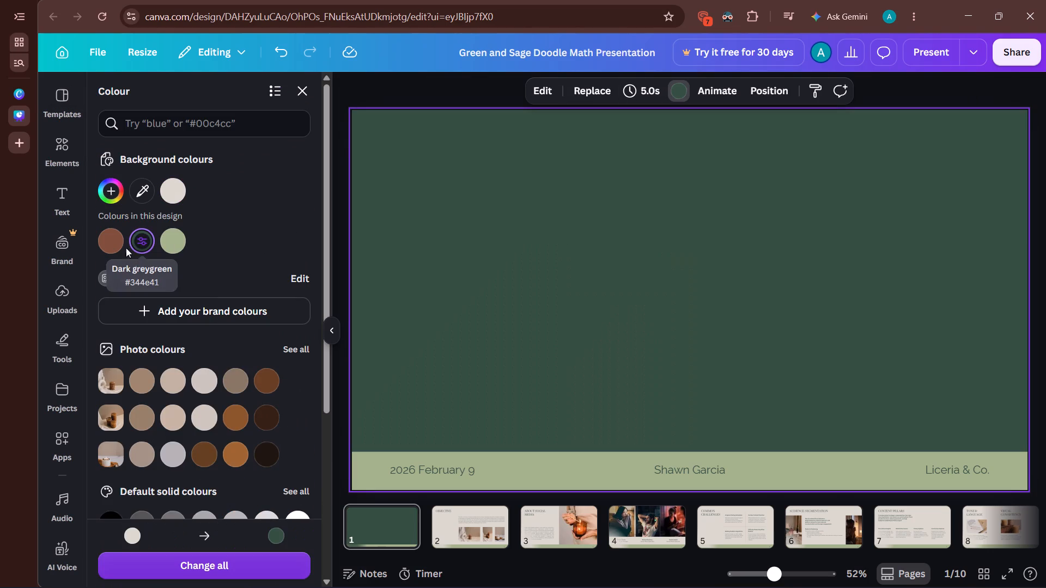
click(116, 241)
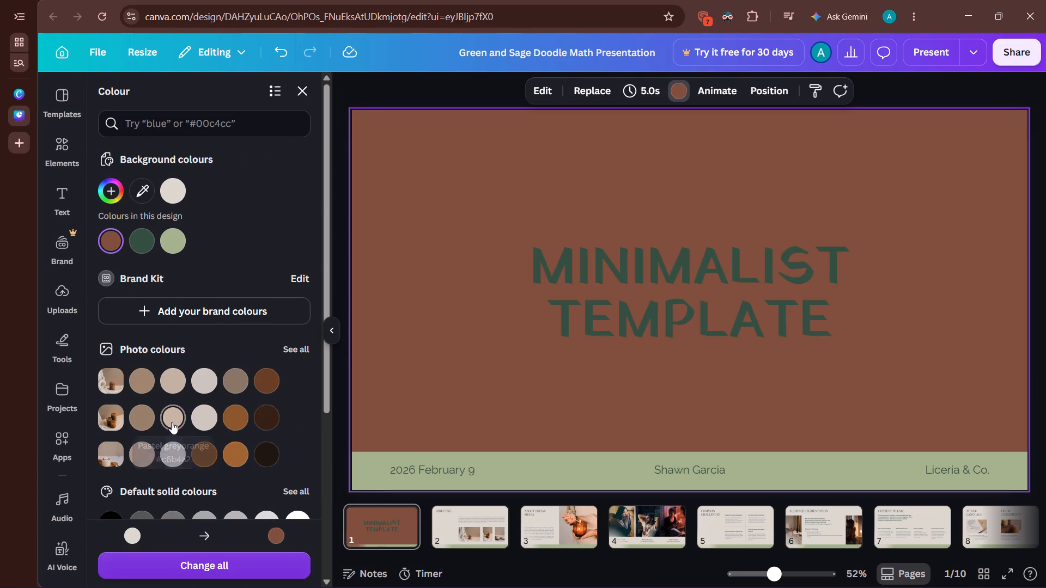
scroll(172, 422, down, 2)
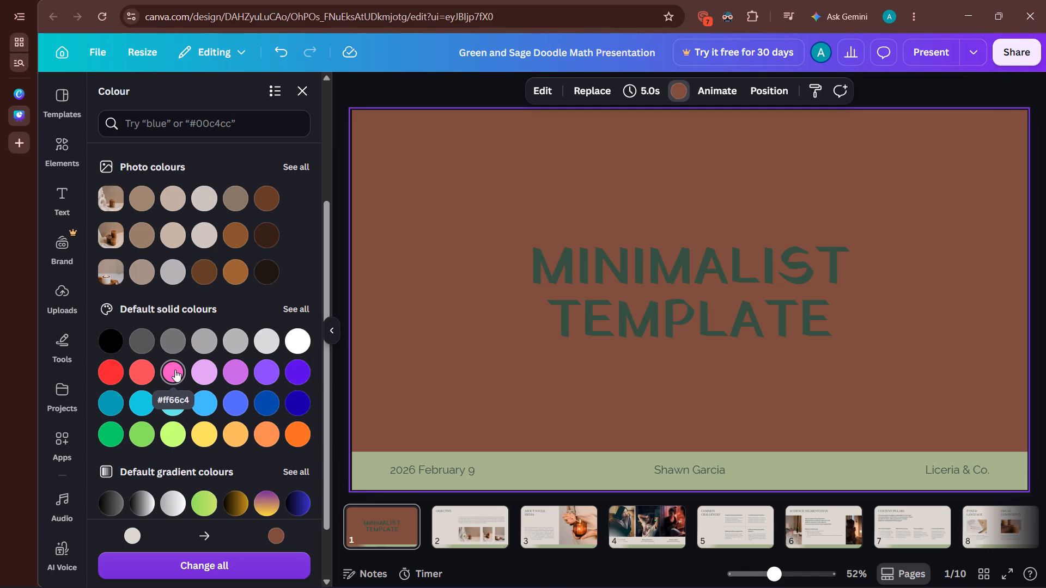
click(218, 369)
click(212, 371)
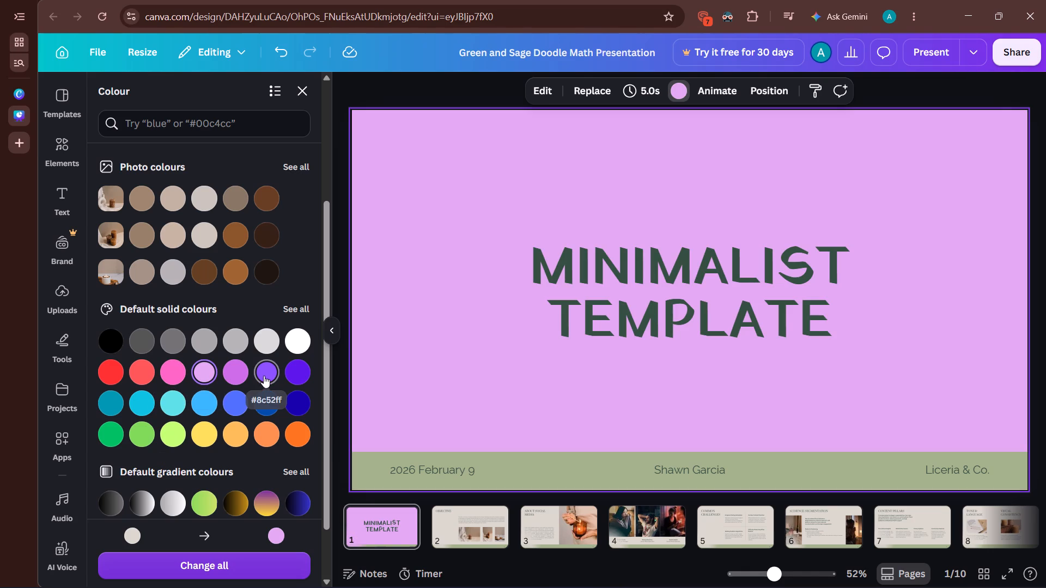
click(264, 376)
scroll(264, 376, down, 2)
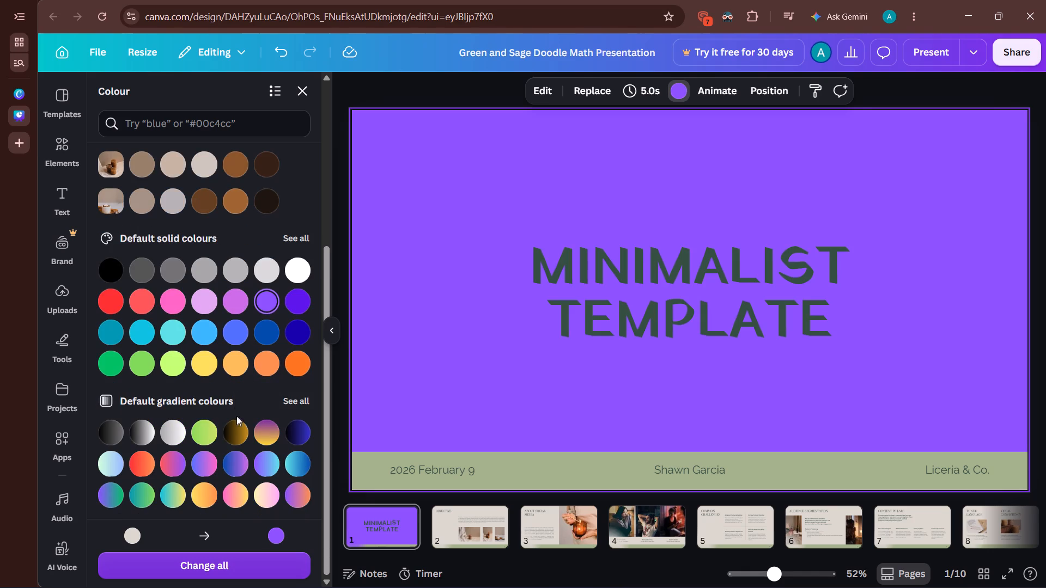
click(236, 434)
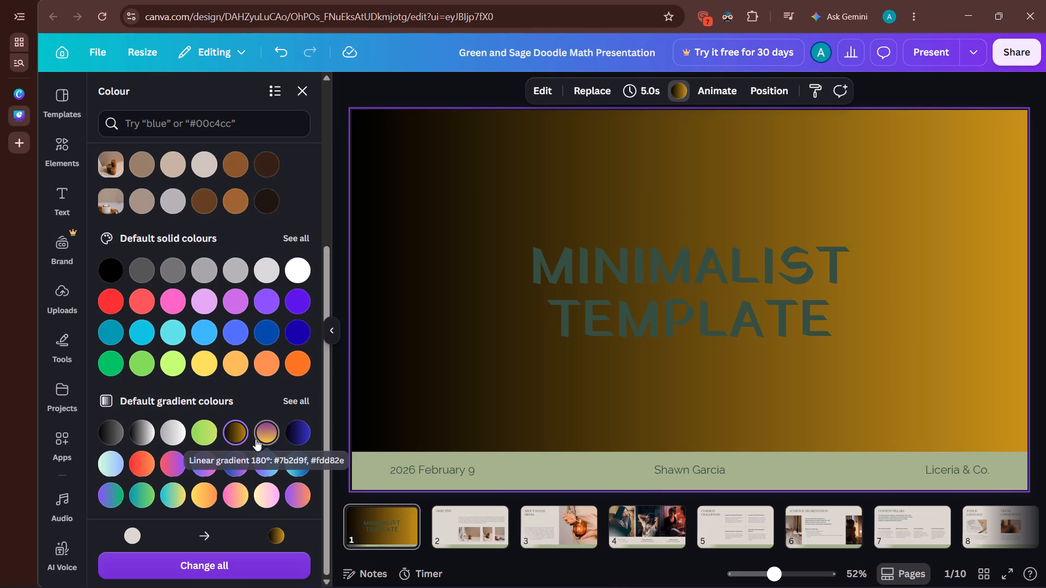
Try the black-to-blue and yellow-to-orange default gradients as slide 1's background, finishing with the purple-to-orange gradient.
click(294, 436)
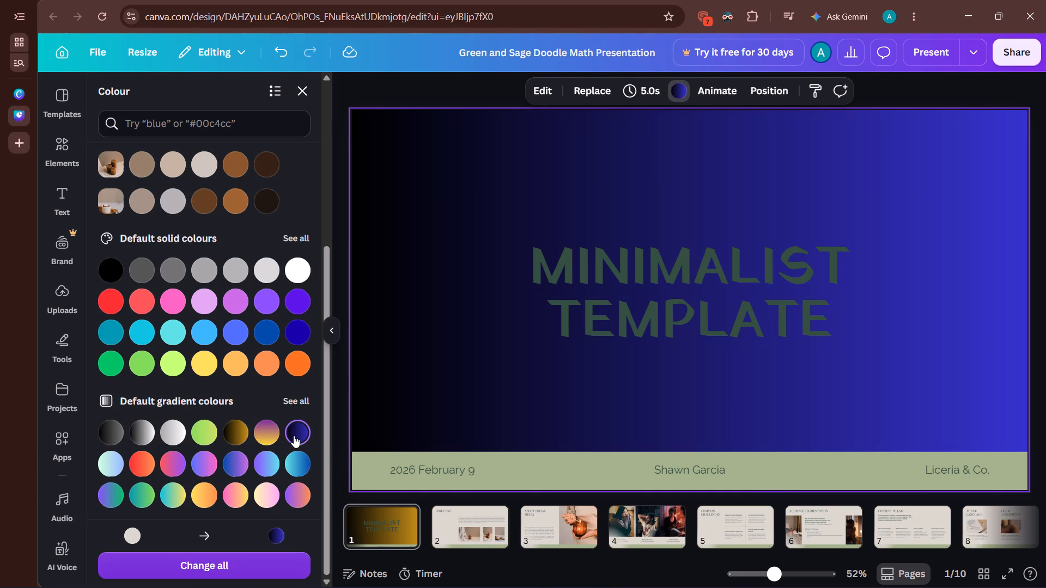
scroll(294, 436, down, 2)
click(199, 495)
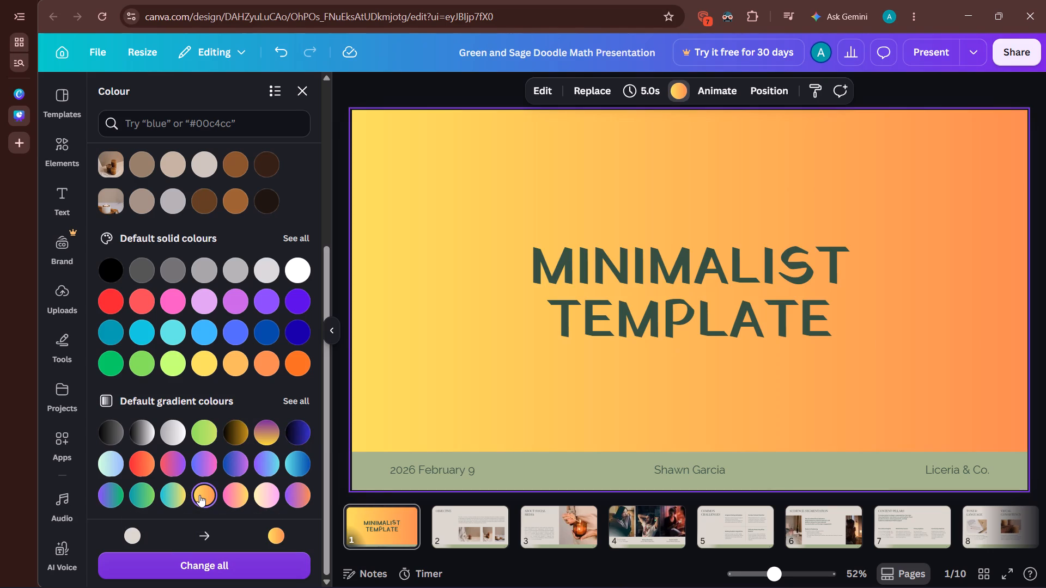
click(293, 497)
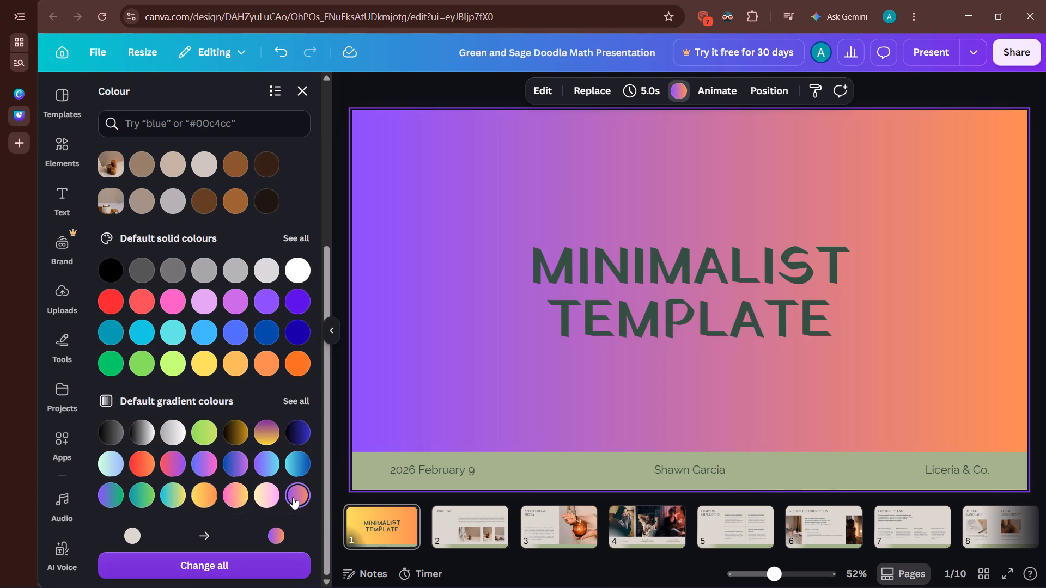
Enlarge the "Minimalist Template" title on slide 1 to font size 131 and nudge it slightly upward.
click(709, 318)
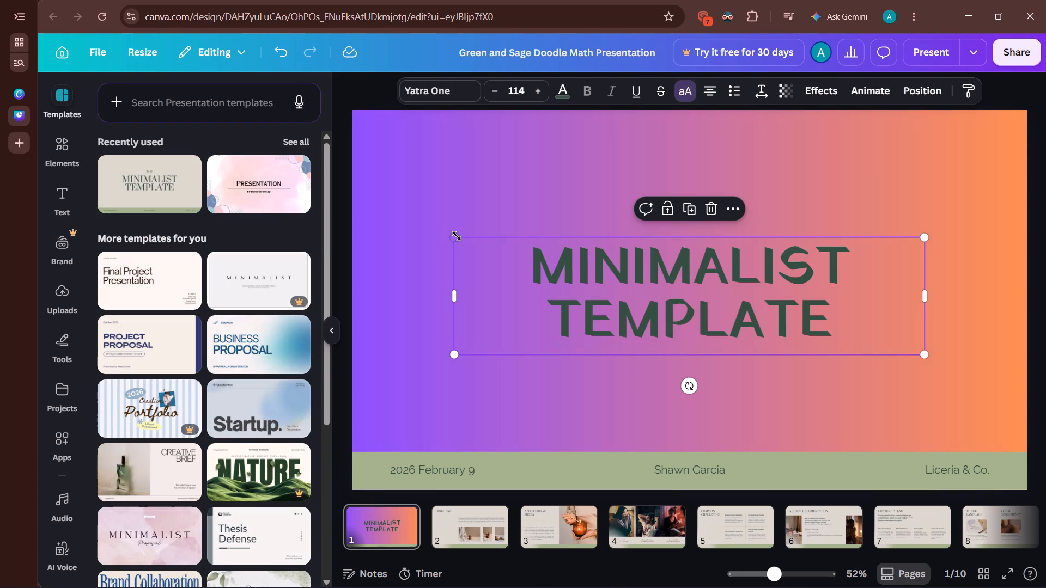
drag(457, 236, 411, 200)
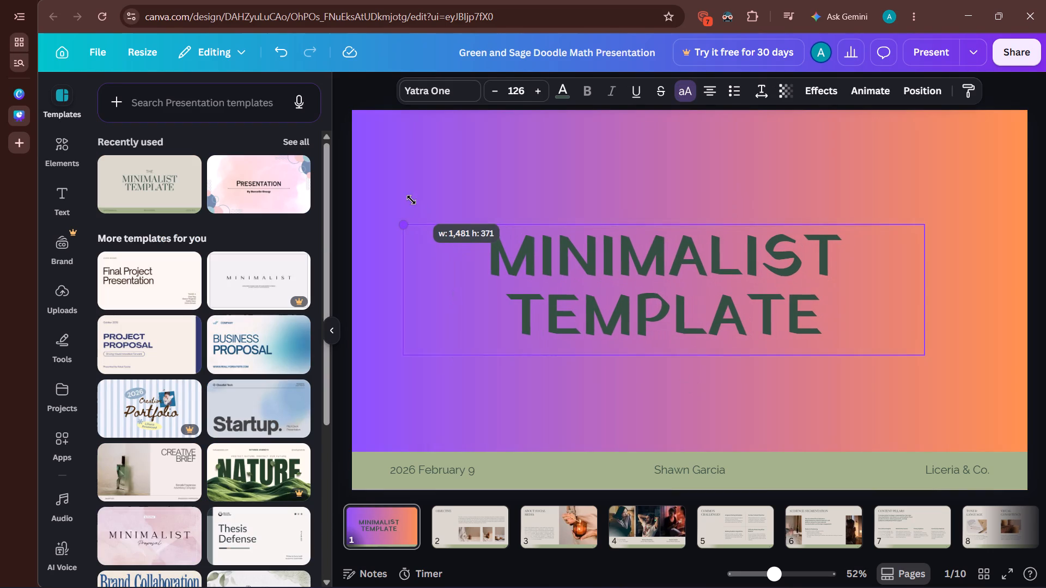
drag(411, 200, 394, 191)
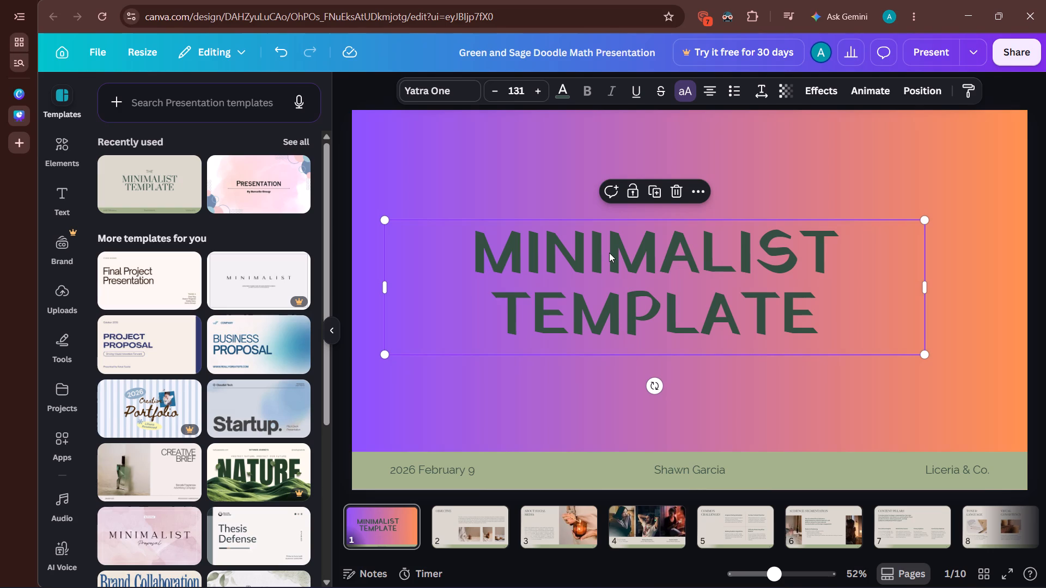
click(628, 255)
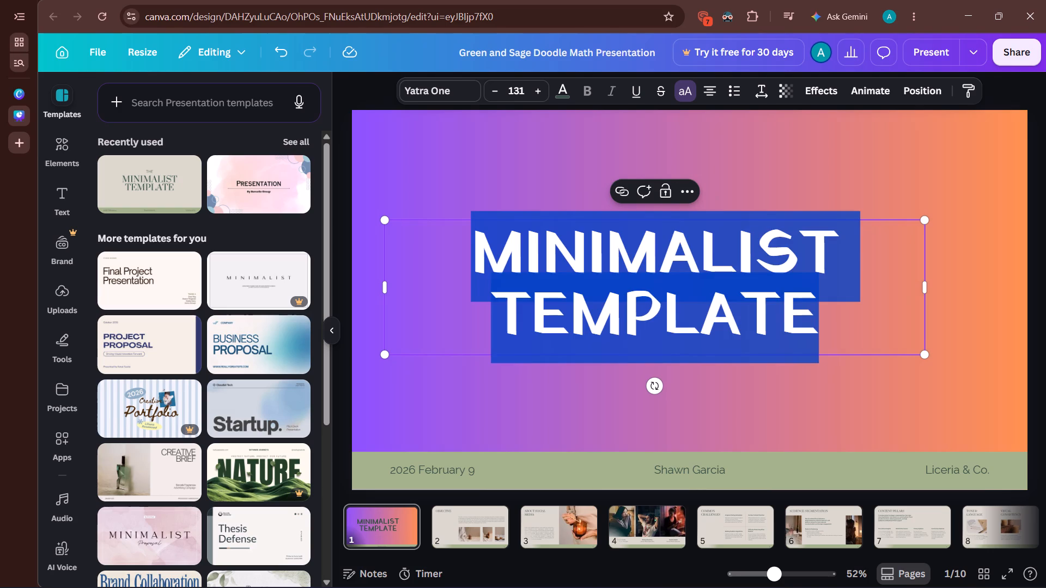
click(449, 137)
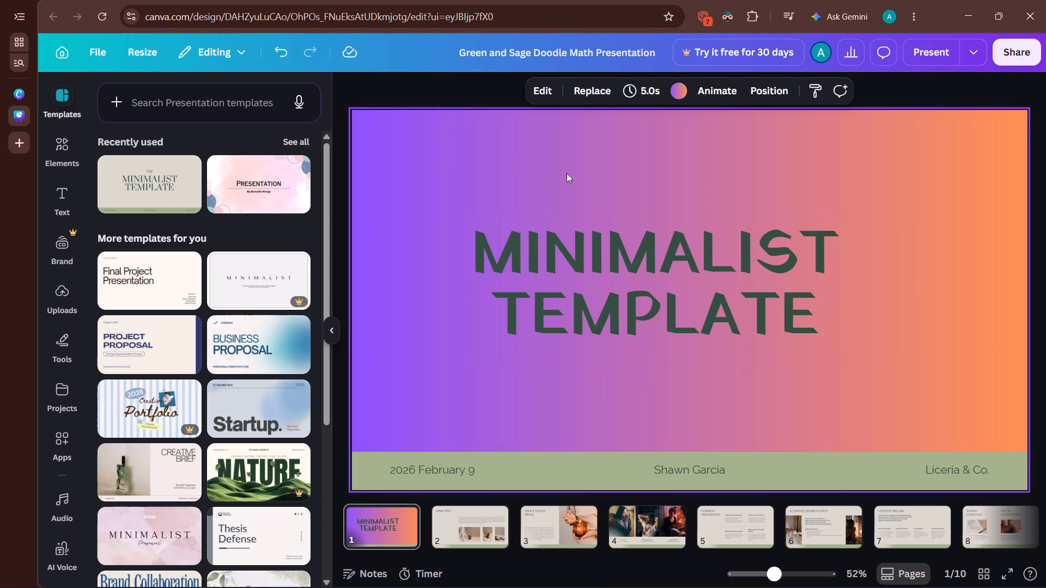
click(662, 272)
click(689, 273)
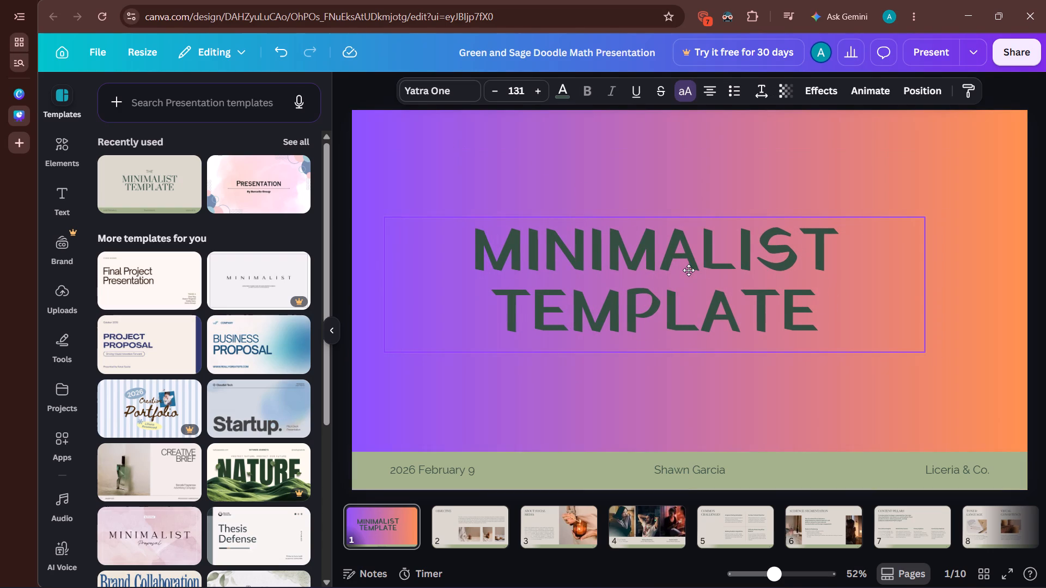
Recolour the footer bar on slide 1, trying light orange and orchid purple before finishing with the default lime green.
click(603, 455)
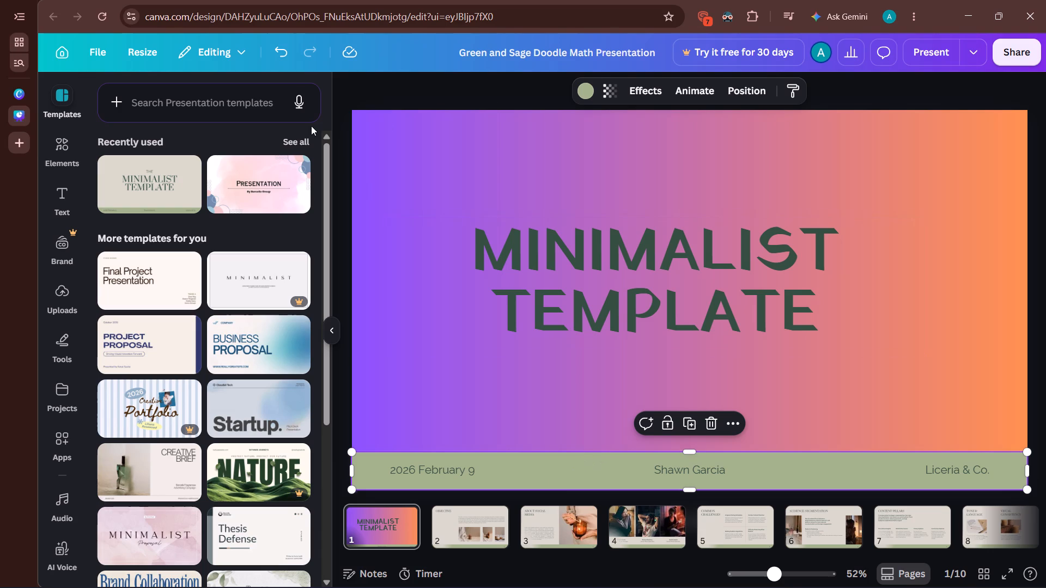
click(583, 87)
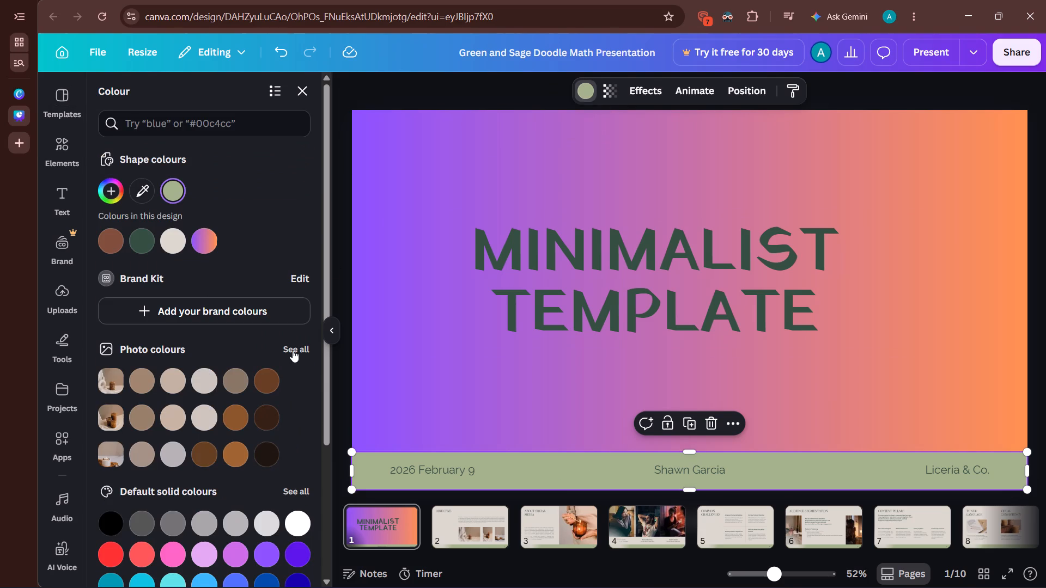
scroll(208, 468, down, 1)
click(236, 468)
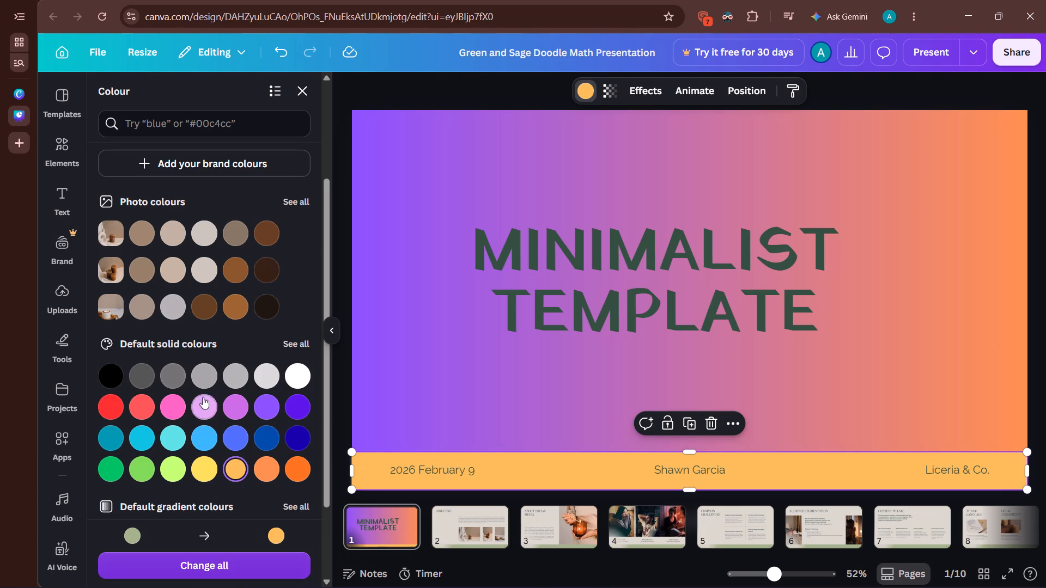
click(245, 403)
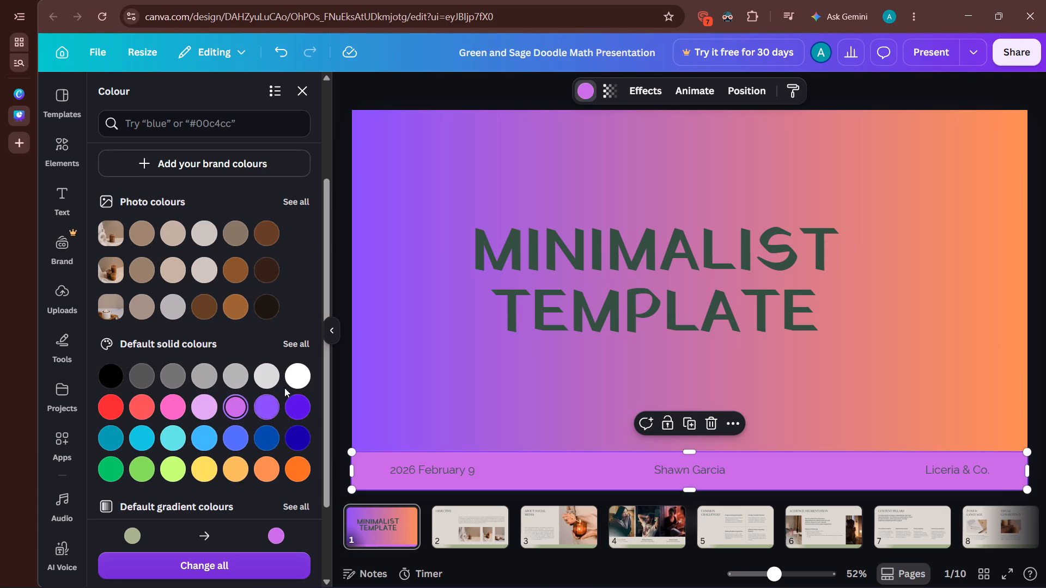
scroll(286, 386, down, 1)
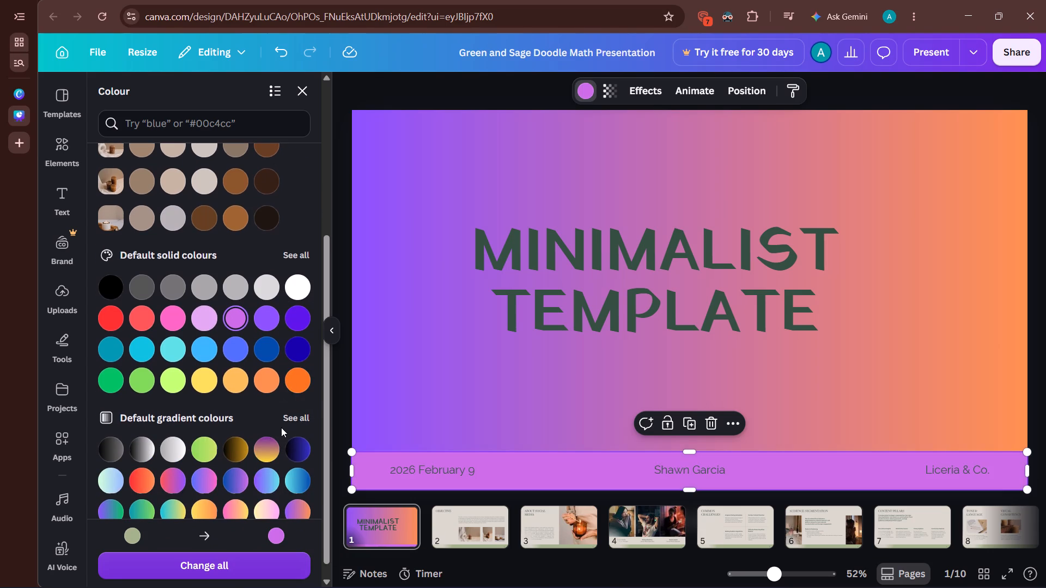
scroll(281, 427, down, 1)
click(173, 358)
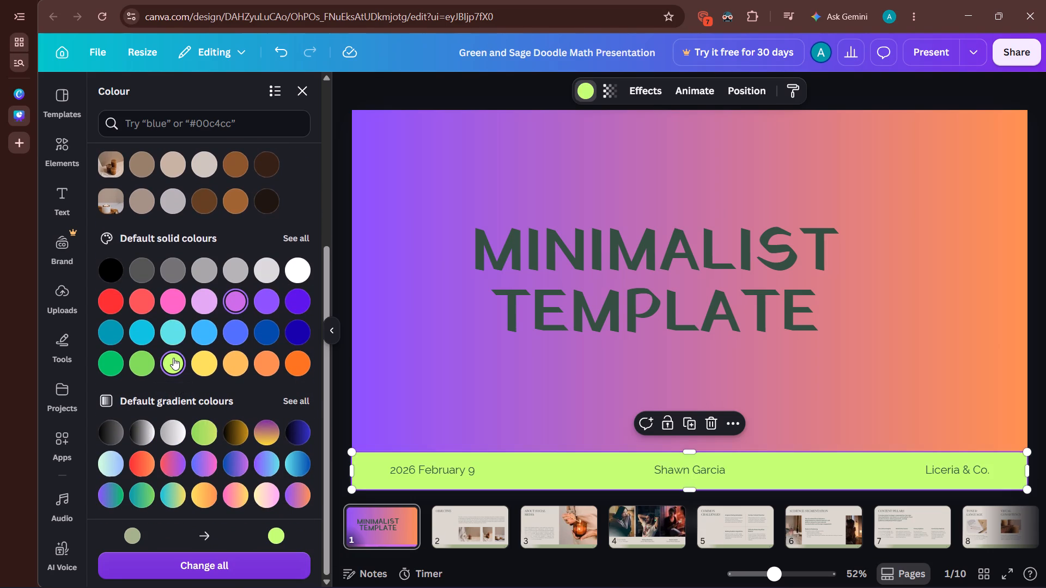
Change the font of the "2026 February 9" footer text, trying Prata before choosing Comic Sans.
click(404, 467)
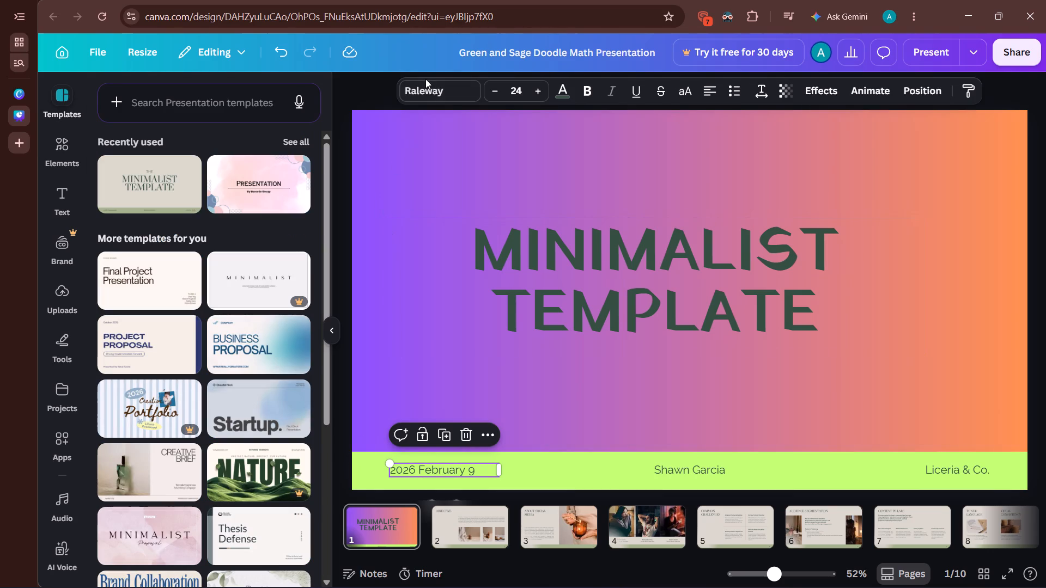
click(429, 85)
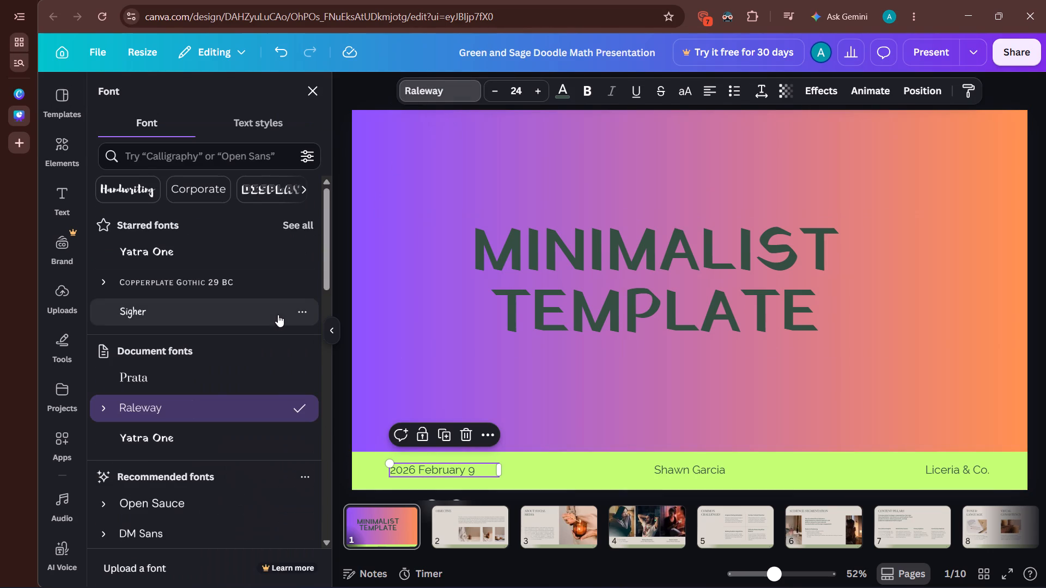
click(188, 391)
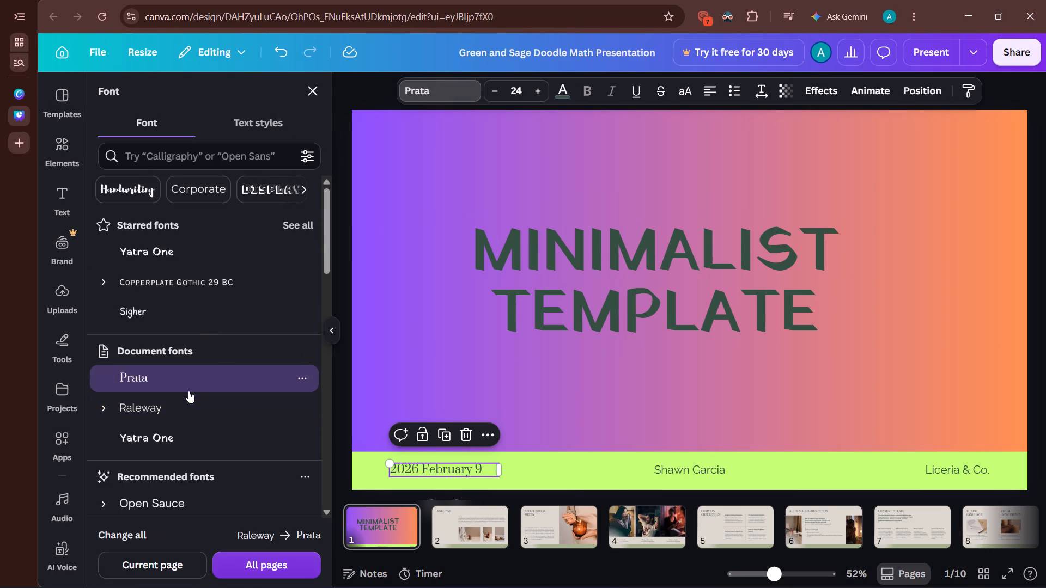
scroll(188, 437, down, 1)
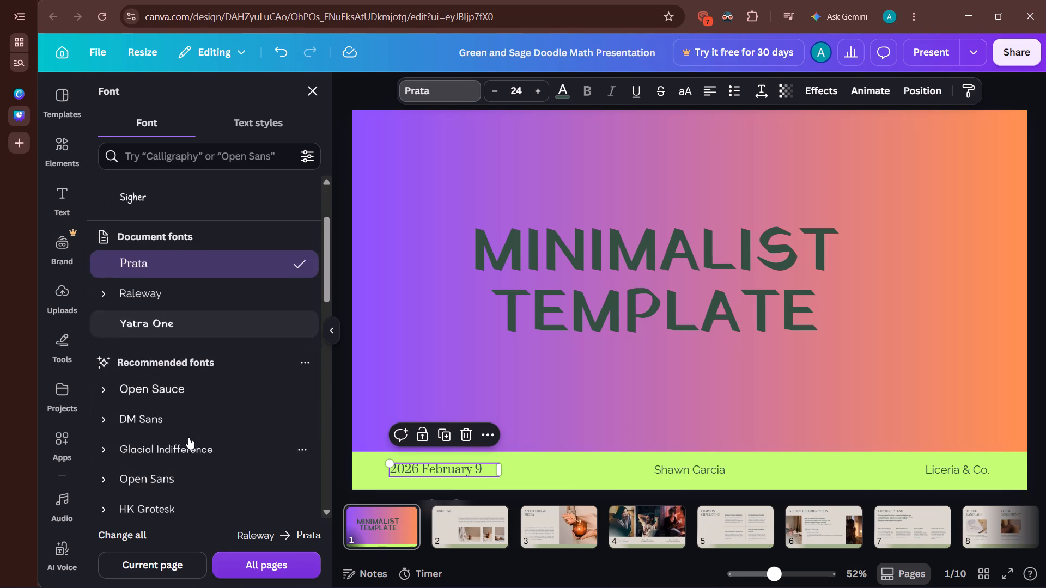
scroll(188, 437, down, 3)
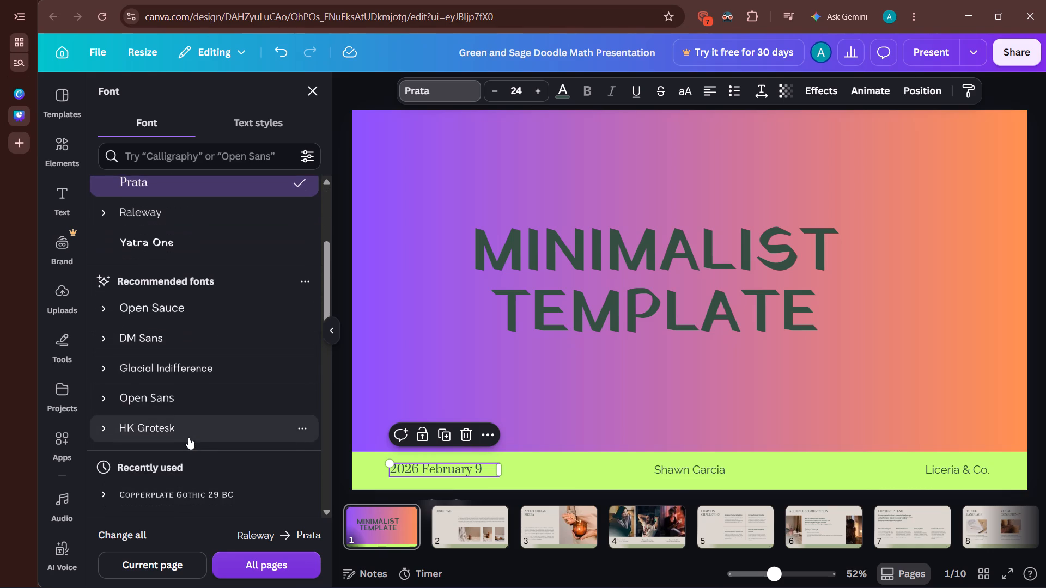
scroll(188, 437, down, 1)
click(190, 408)
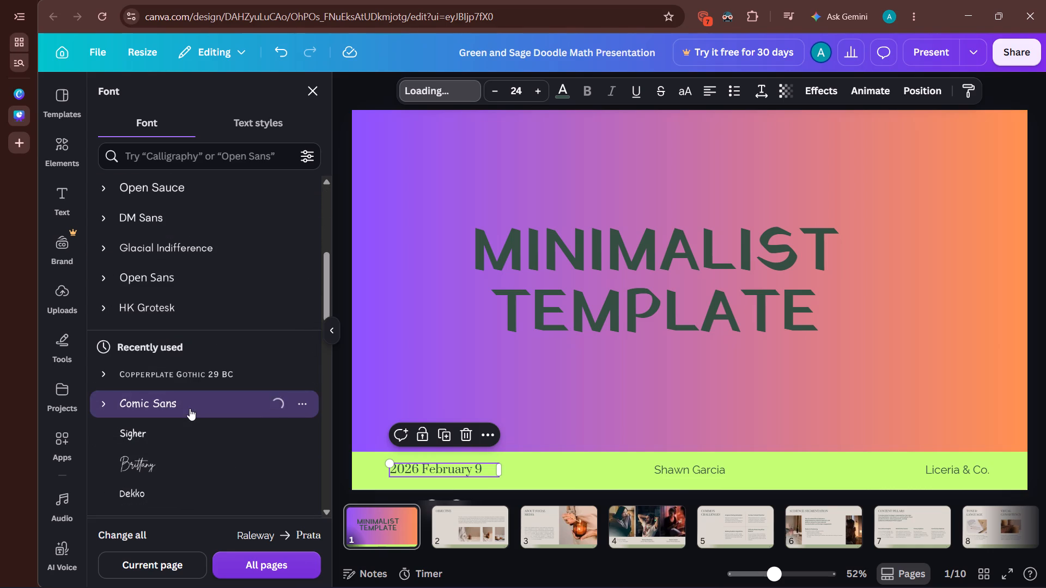
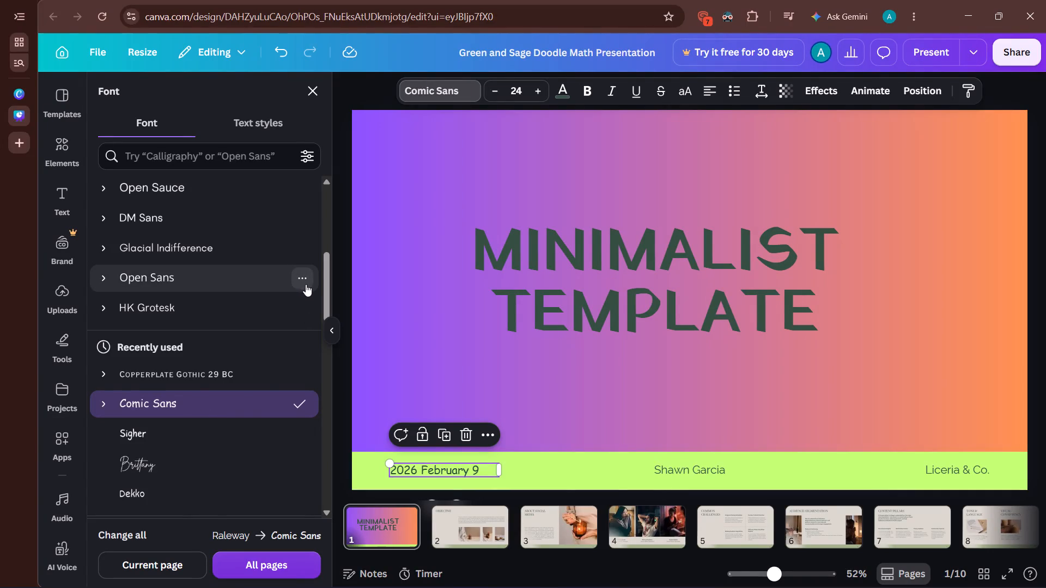
Change the font of the presenter-name text in the middle of slide 1's footer to Prata.
click(697, 469)
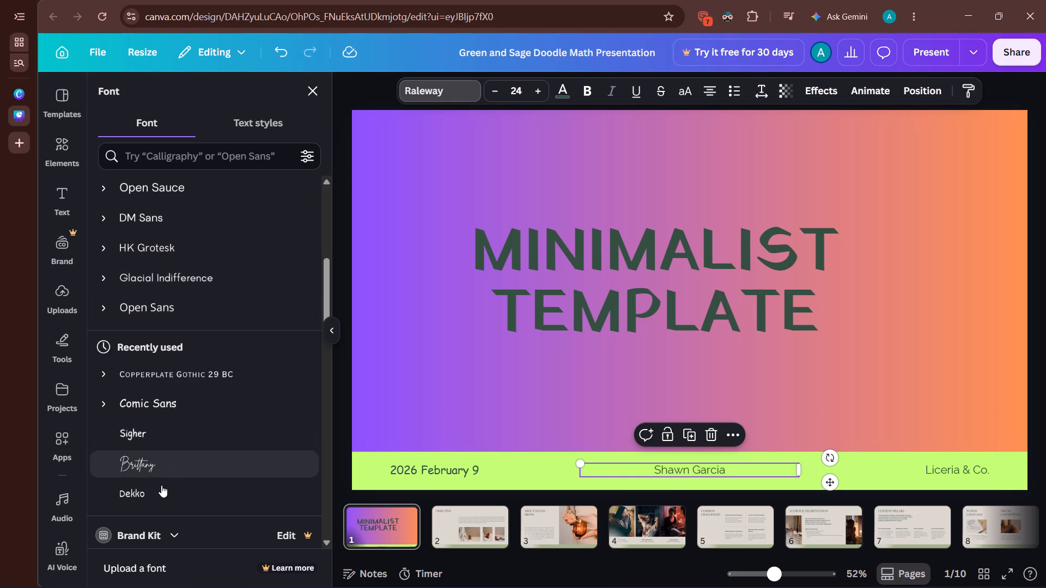
scroll(156, 252, up, 1)
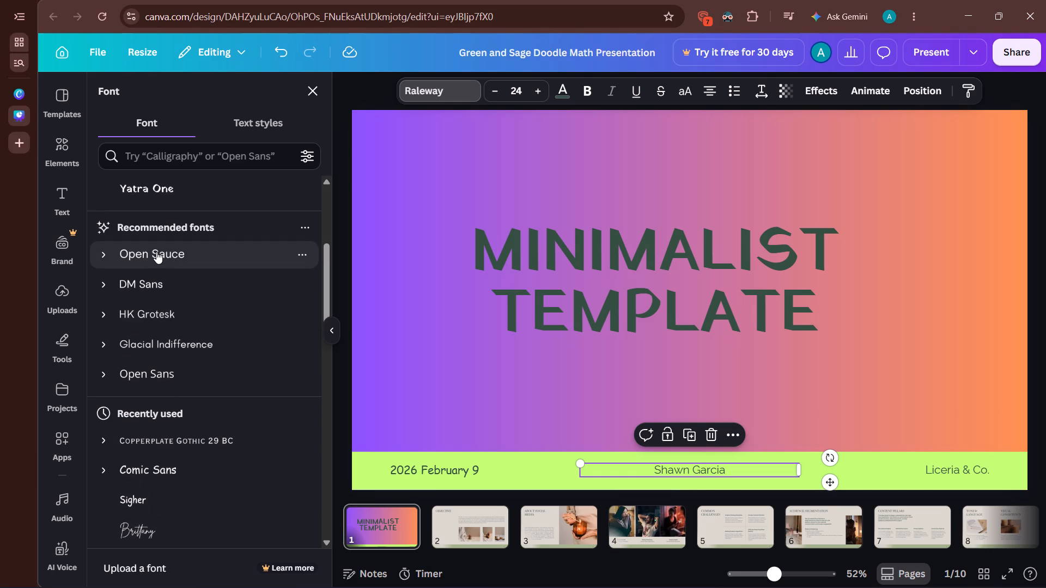
scroll(156, 252, up, 2)
scroll(156, 252, down, 2)
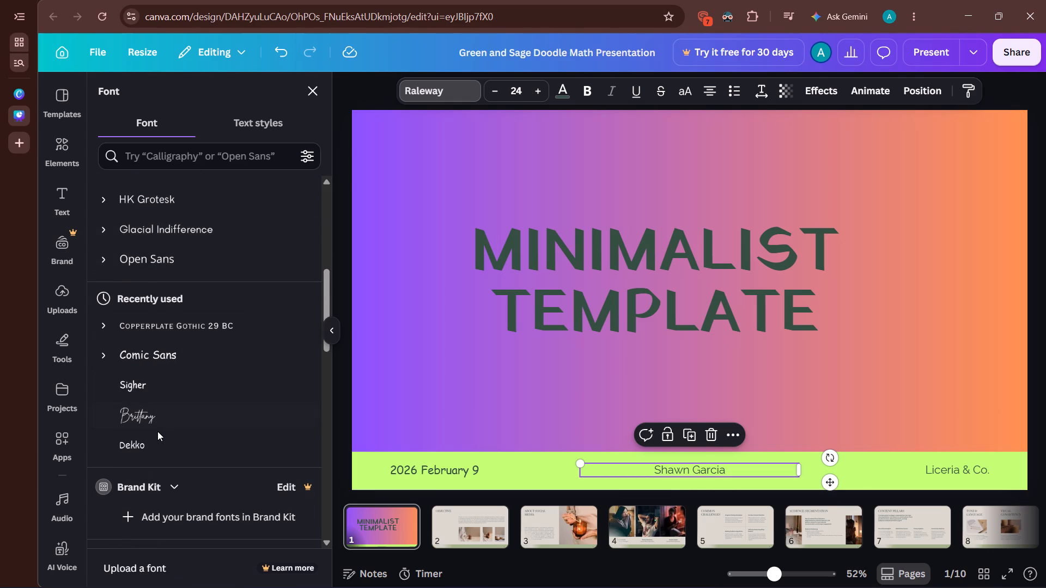
scroll(157, 431, down, 3)
scroll(157, 431, up, 1)
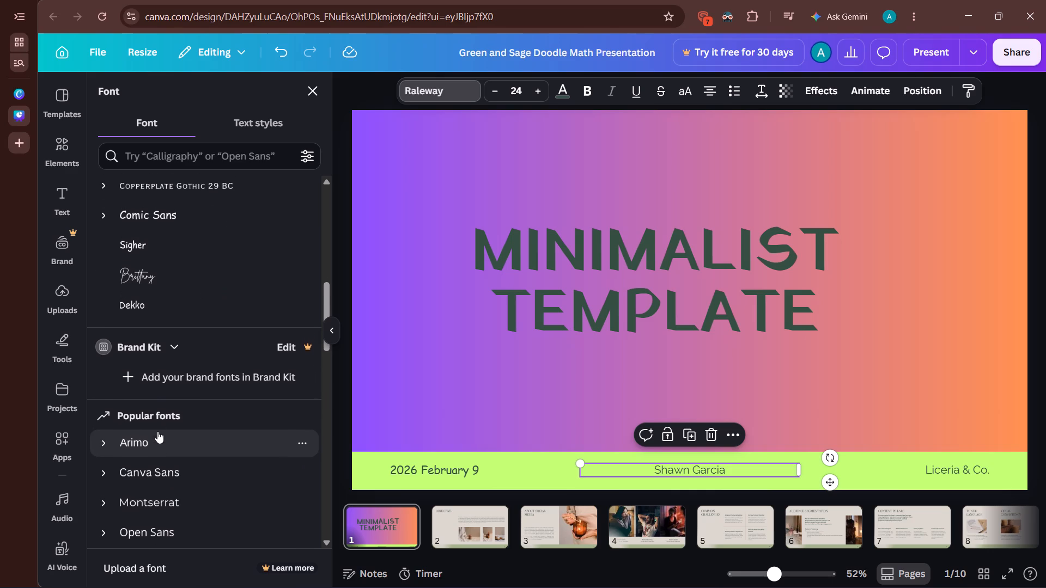
scroll(157, 431, up, 1)
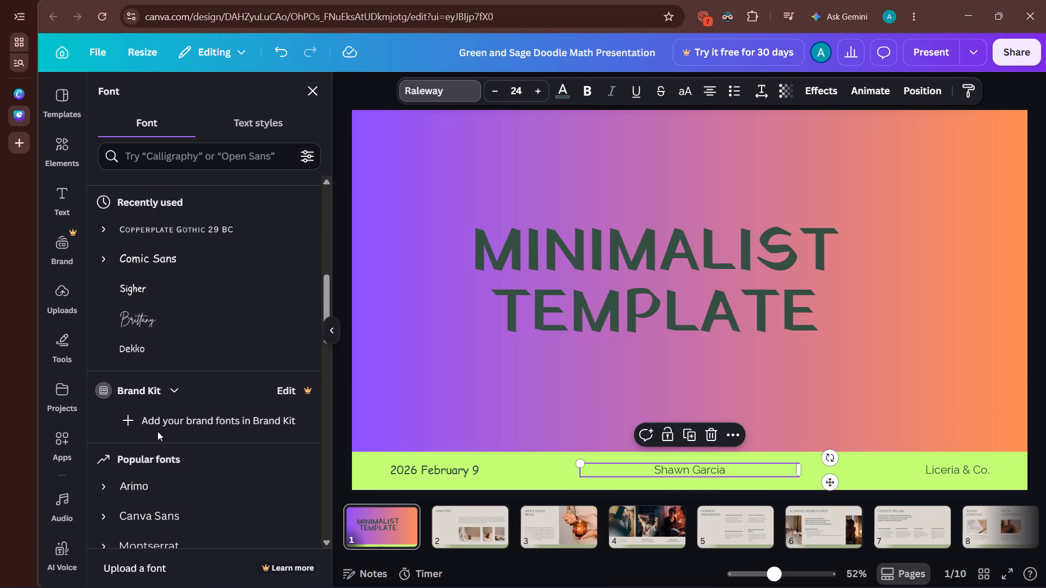
scroll(157, 431, up, 1)
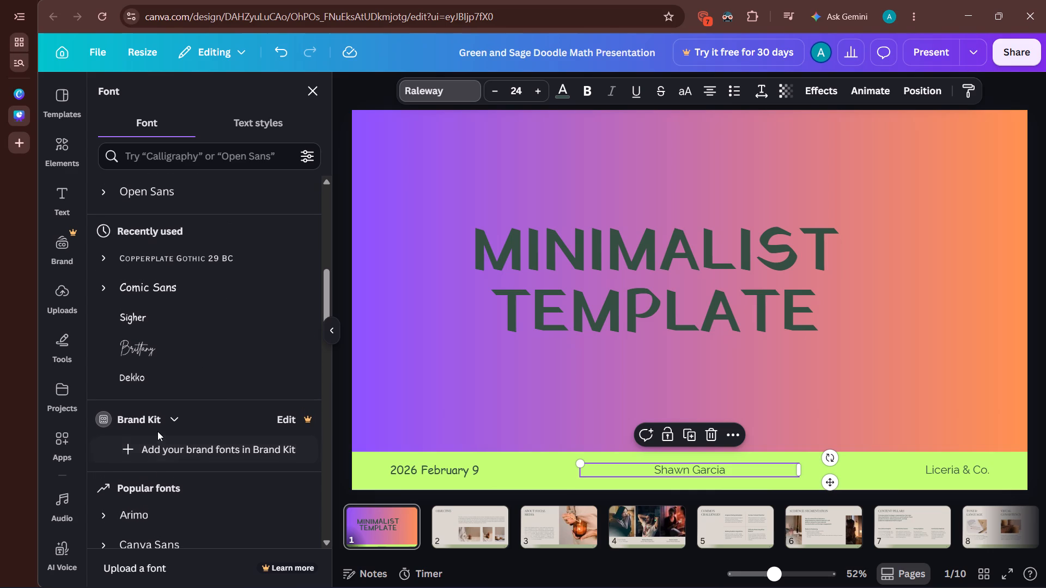
scroll(157, 431, up, 6)
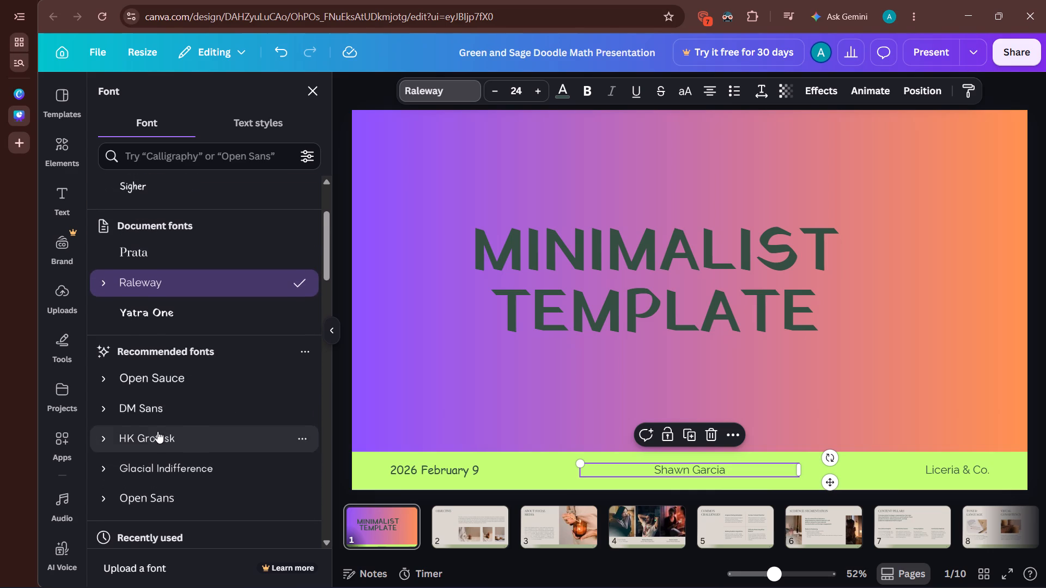
click(161, 256)
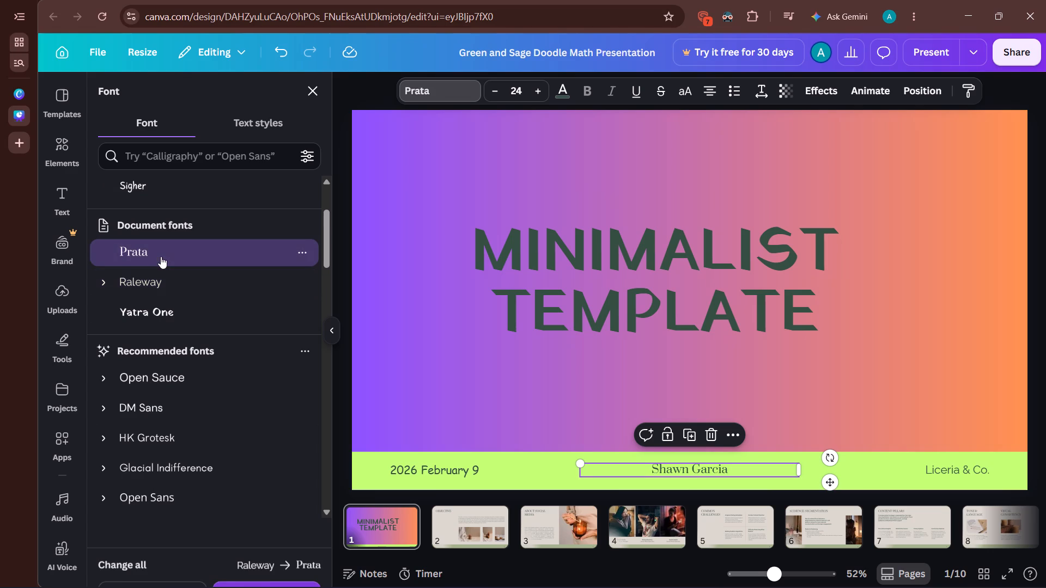
Change the font of the "Liceria & Co." footer text on slide 1 to Prata.
click(953, 465)
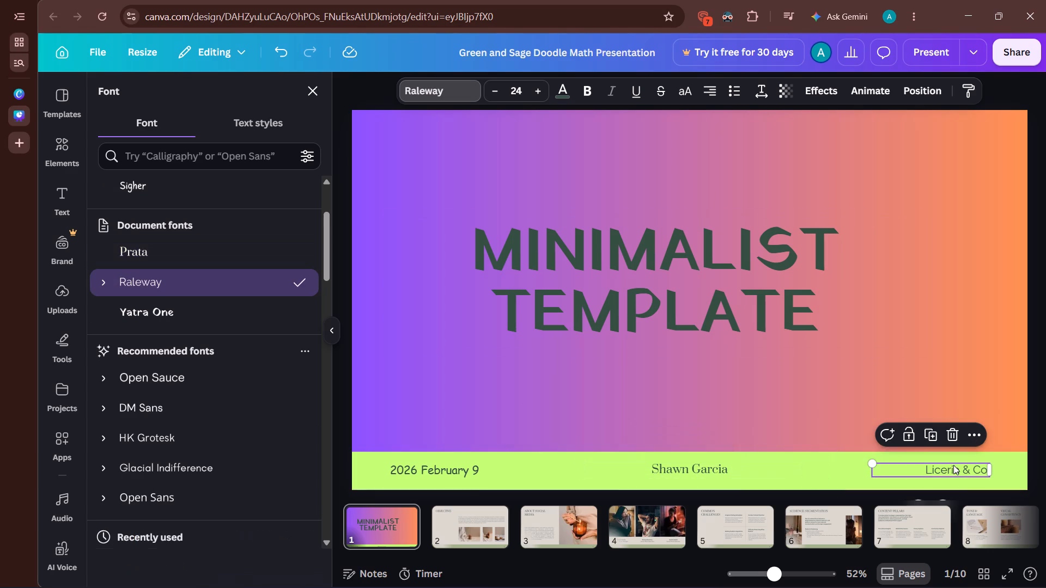
click(173, 250)
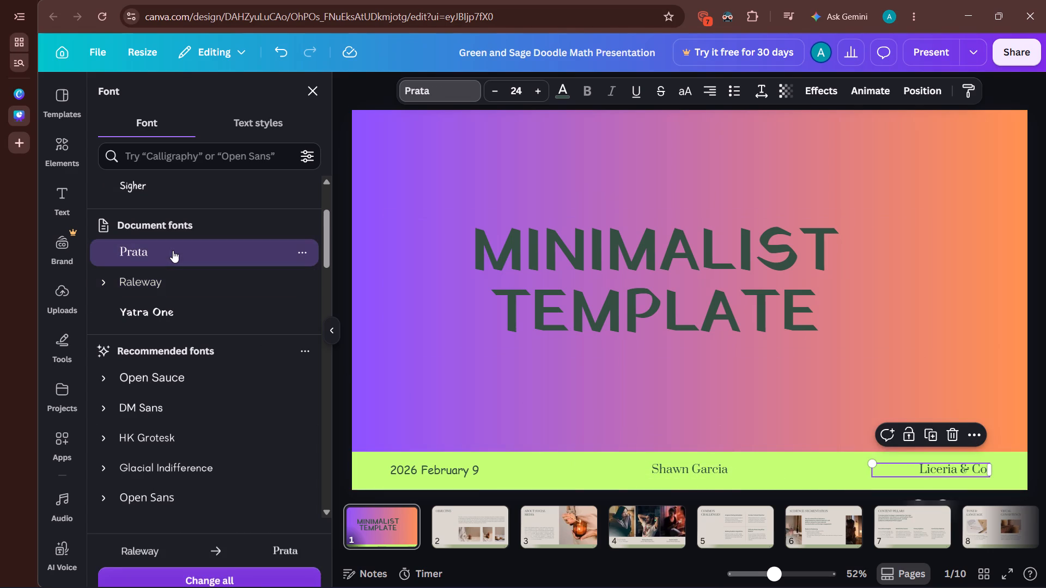
Recolour slide 2's background, trying dark greygreen and darker greys before finishing with the light grey fifth in the default solid greys.
click(460, 509)
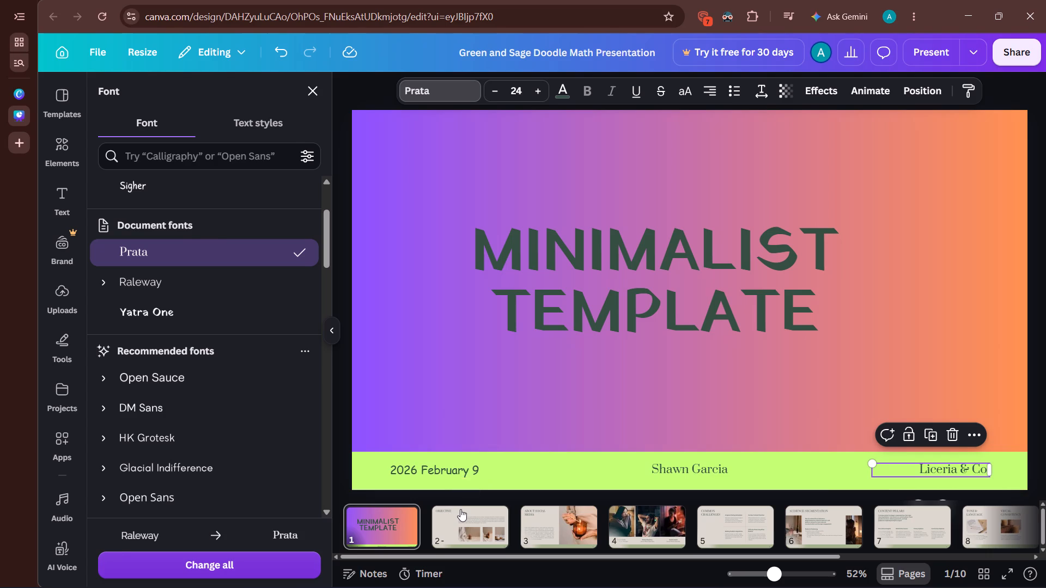
click(483, 268)
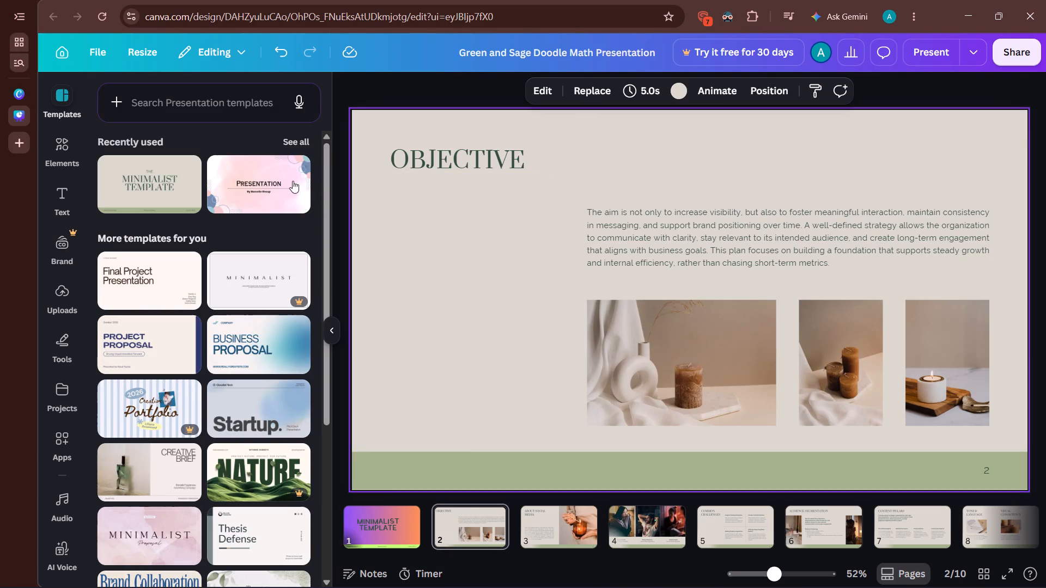
click(673, 89)
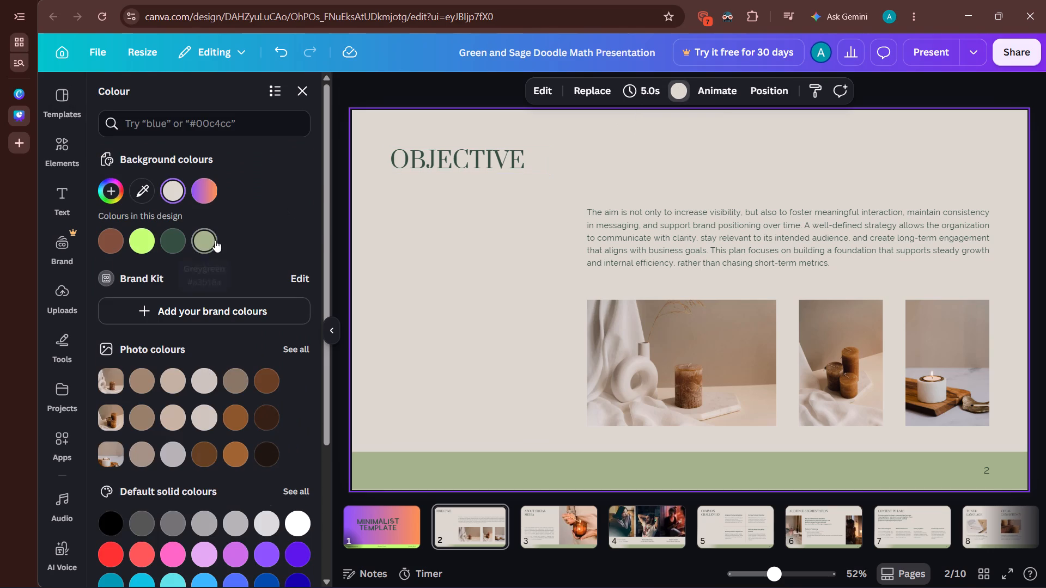
click(175, 241)
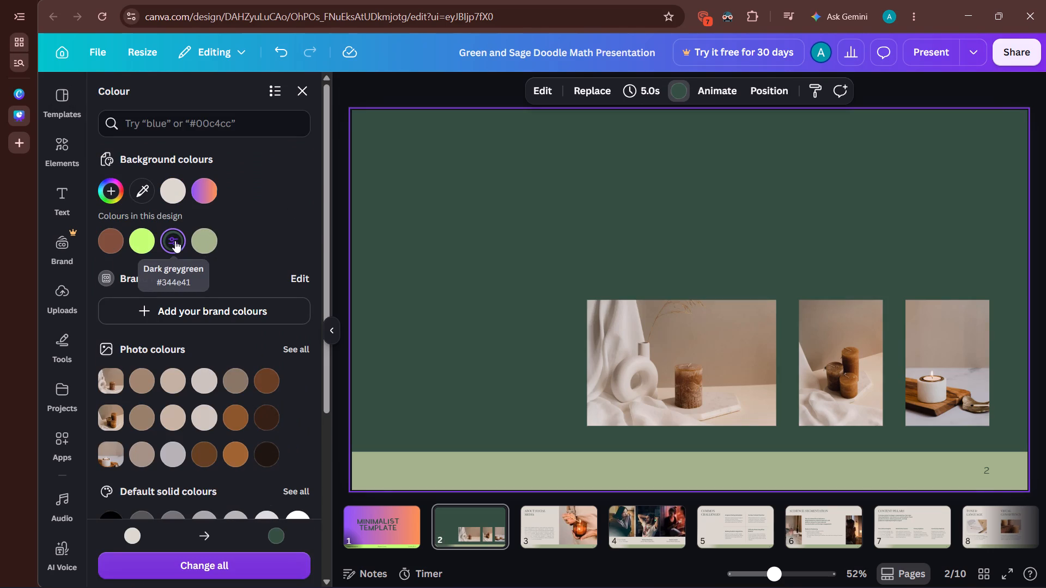
scroll(205, 241, down, 3)
click(196, 263)
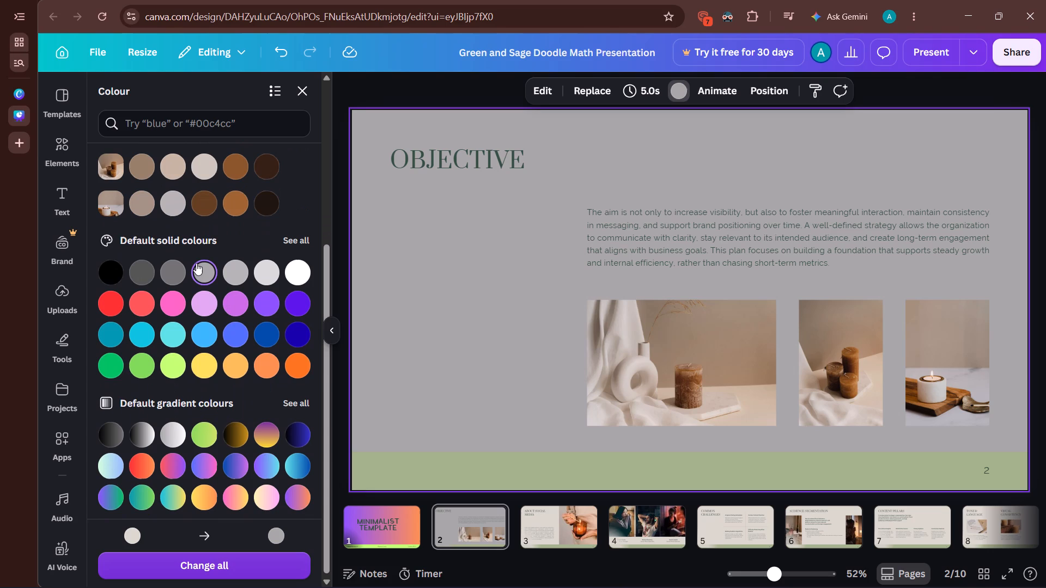
scroll(196, 263, up, 1)
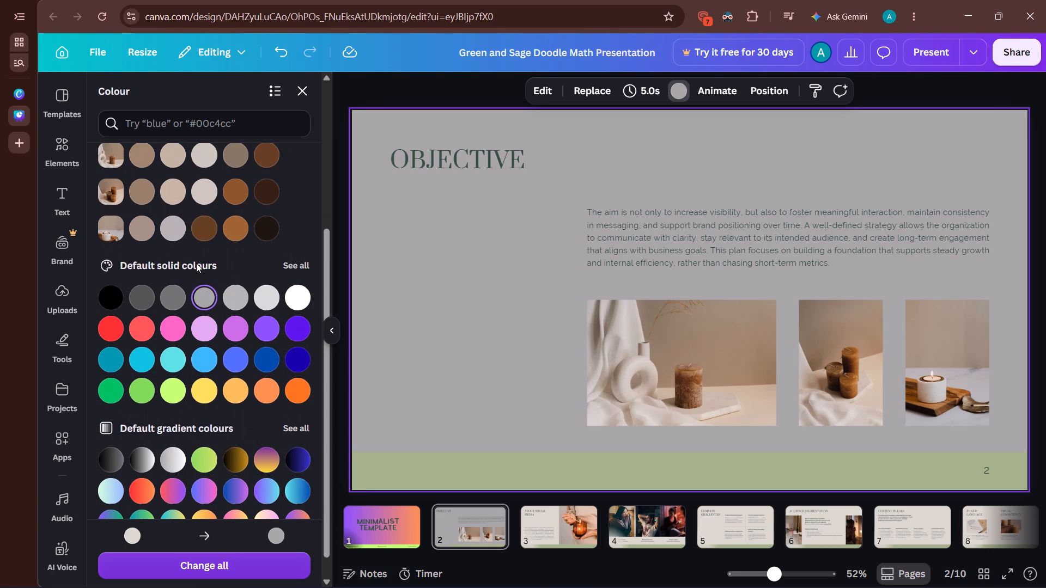
key(ctrl+z)
key(ctrl+z)
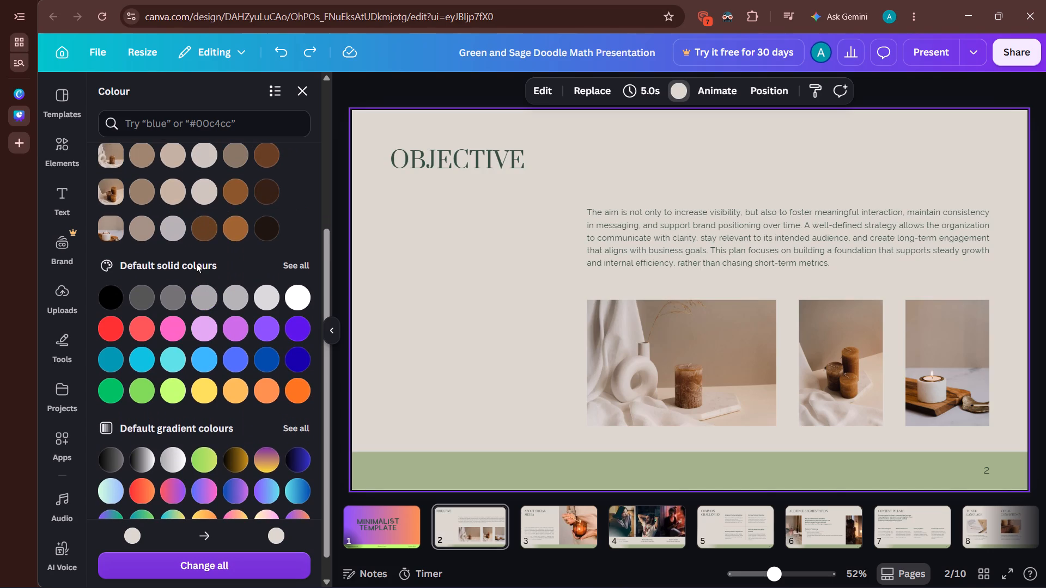
click(206, 287)
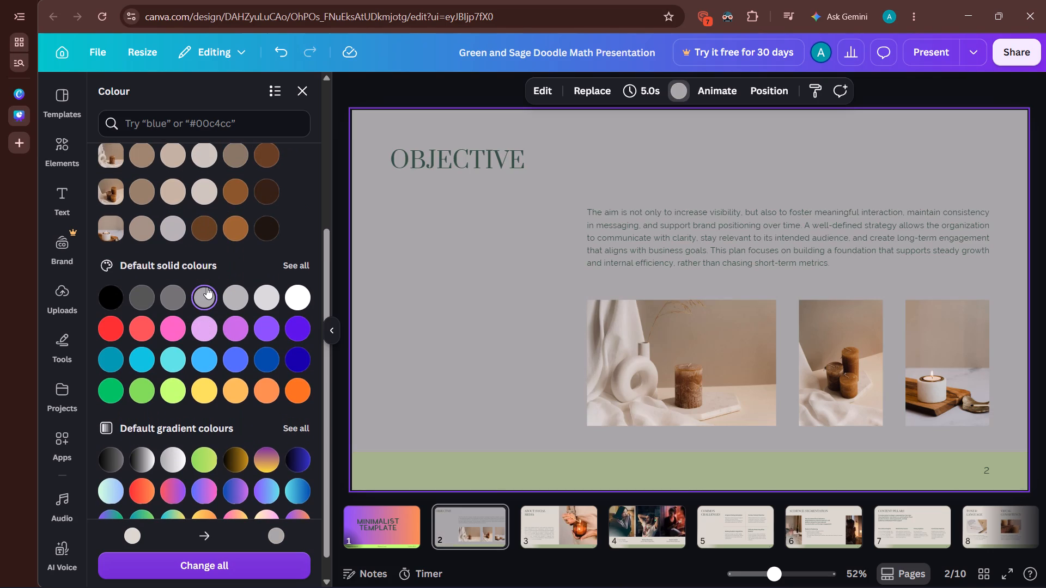
click(163, 296)
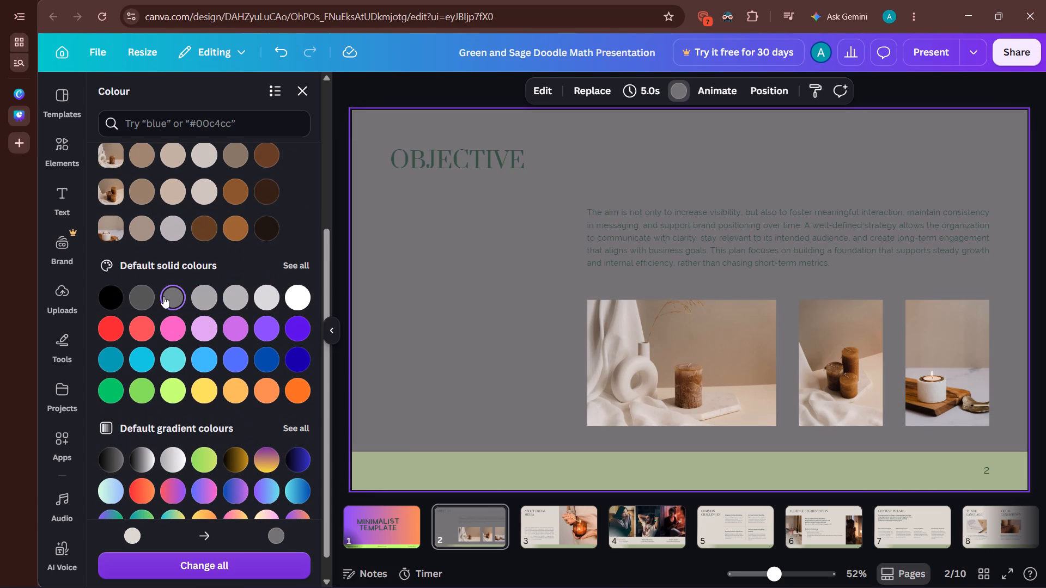
click(244, 286)
click(242, 290)
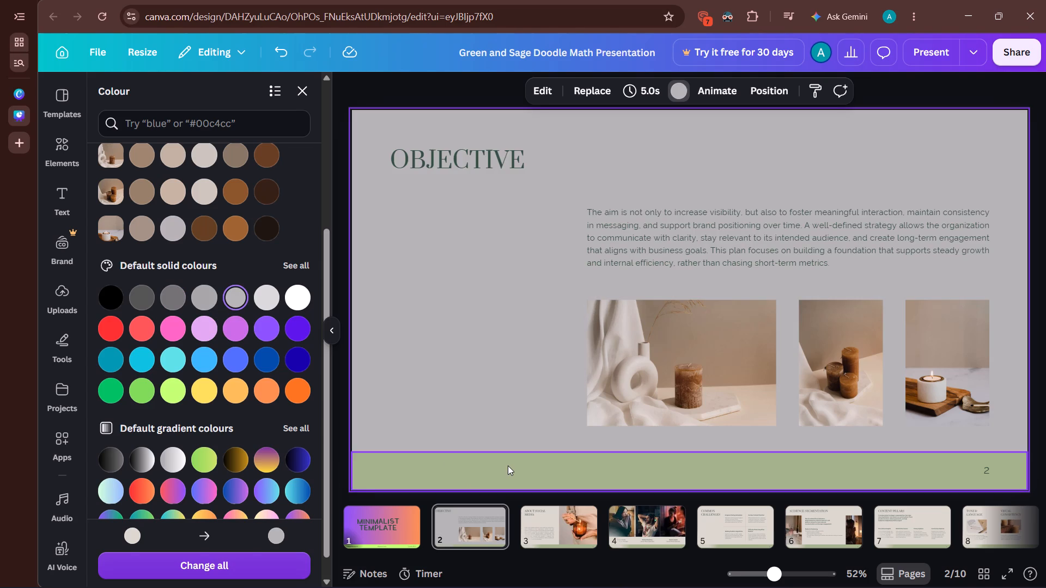
Recolour the footer bar on slide 2, trying a darker default grey before finishing with the medium grey one shade lighter.
click(508, 465)
click(164, 342)
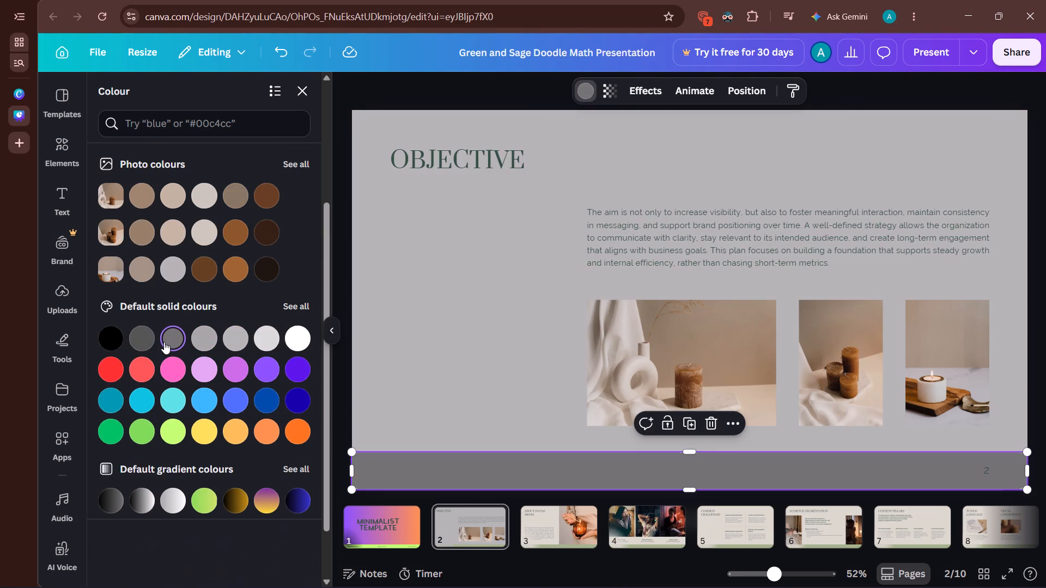
click(196, 339)
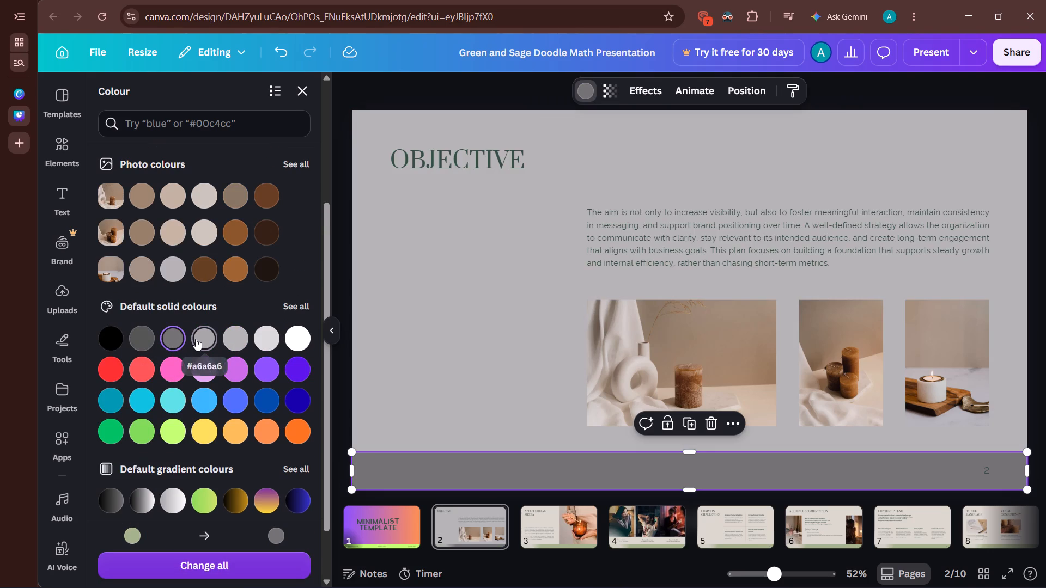
click(472, 285)
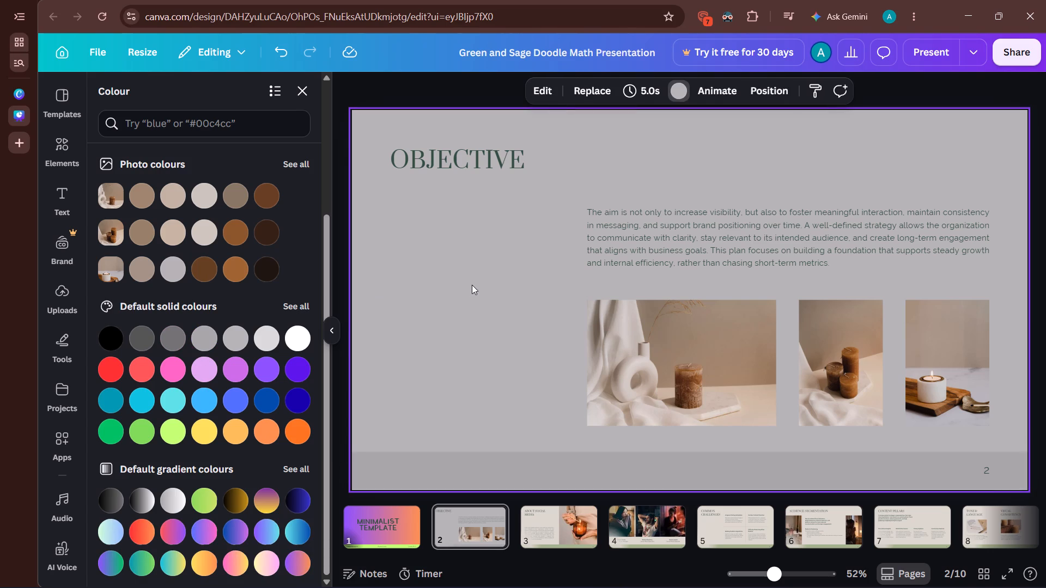
Change the font of the "OBJECTIVE" heading on slide 2 to Yatra One.
click(427, 169)
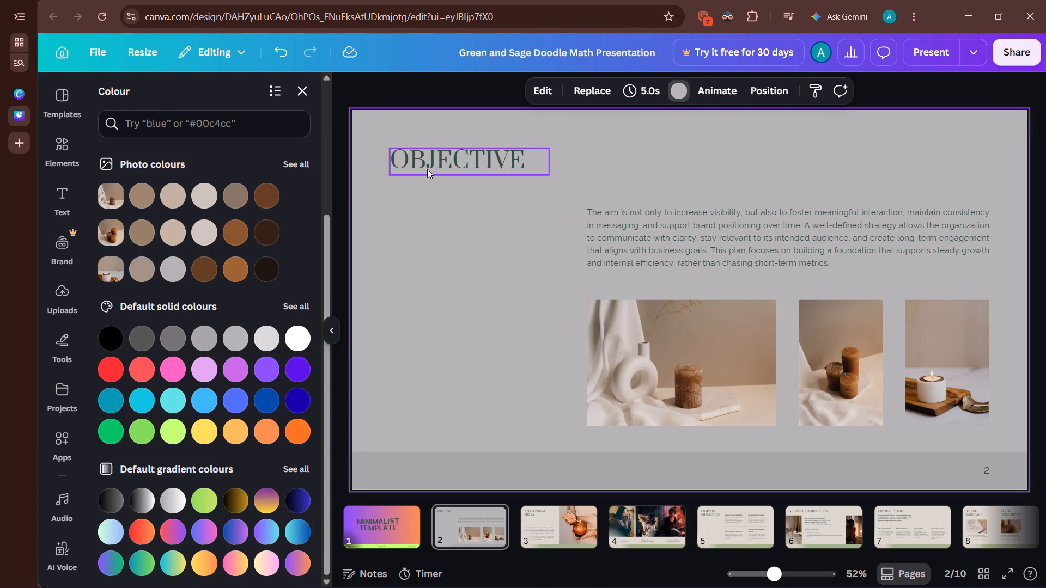
click(440, 87)
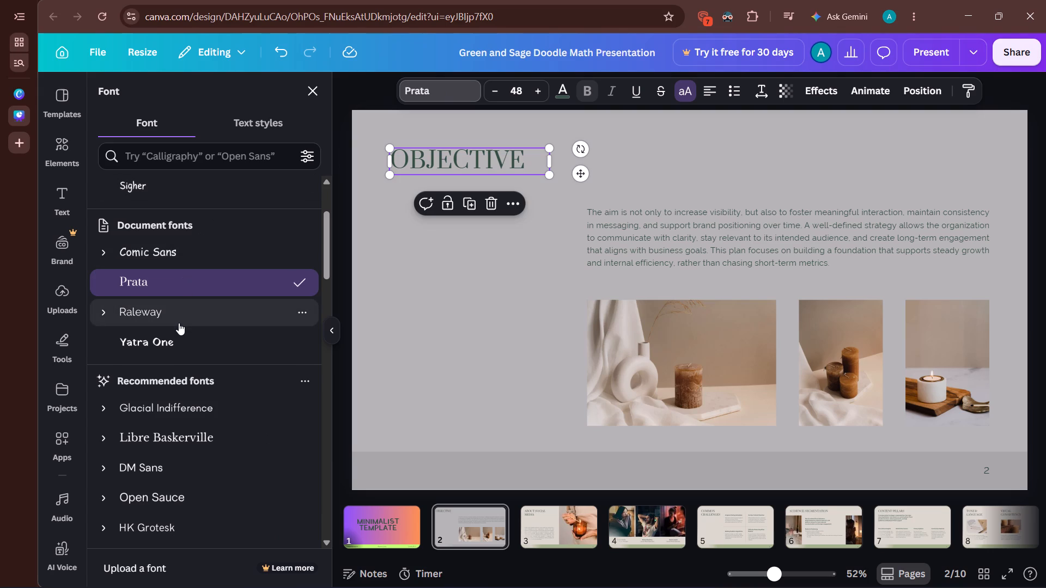
click(175, 338)
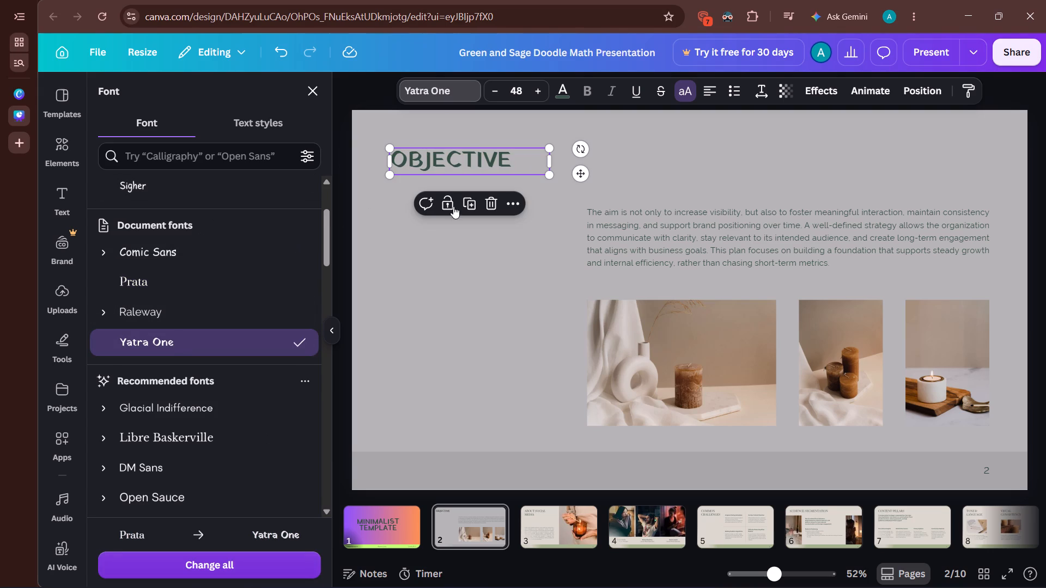
click(474, 266)
Change the font of the body paragraph above the photos on slide 2 to Comic Sans.
click(690, 218)
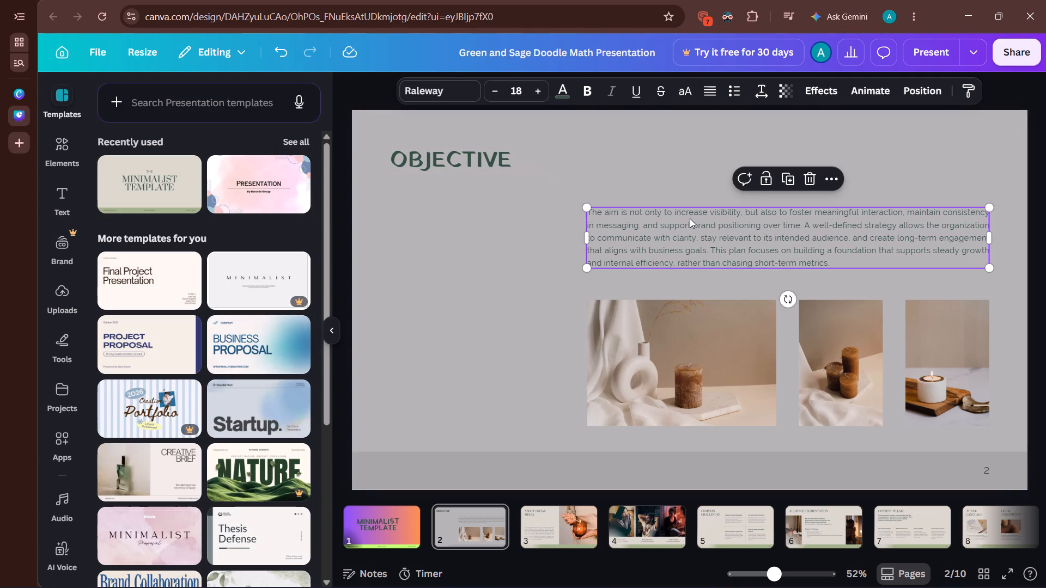
click(428, 88)
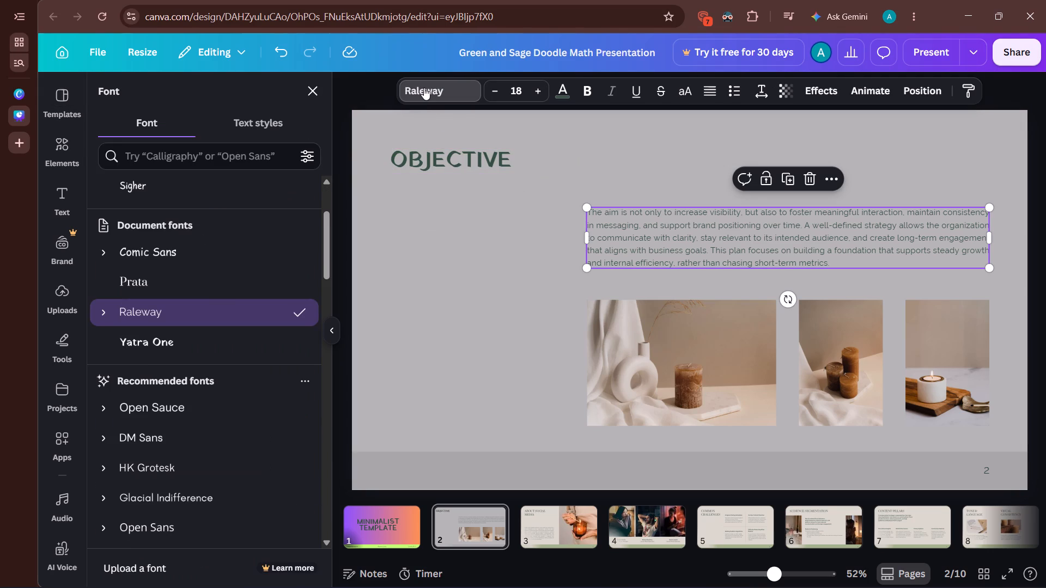
click(212, 256)
click(511, 330)
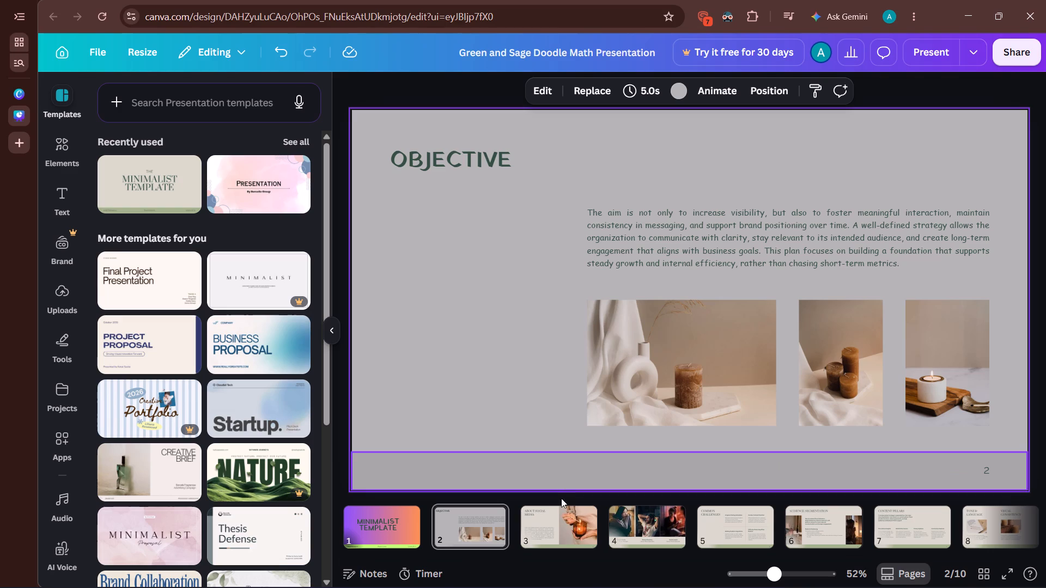
Change the font of the "ABOUT SOCIAL MEDIA" heading on slide 3 to Yatra One.
click(558, 513)
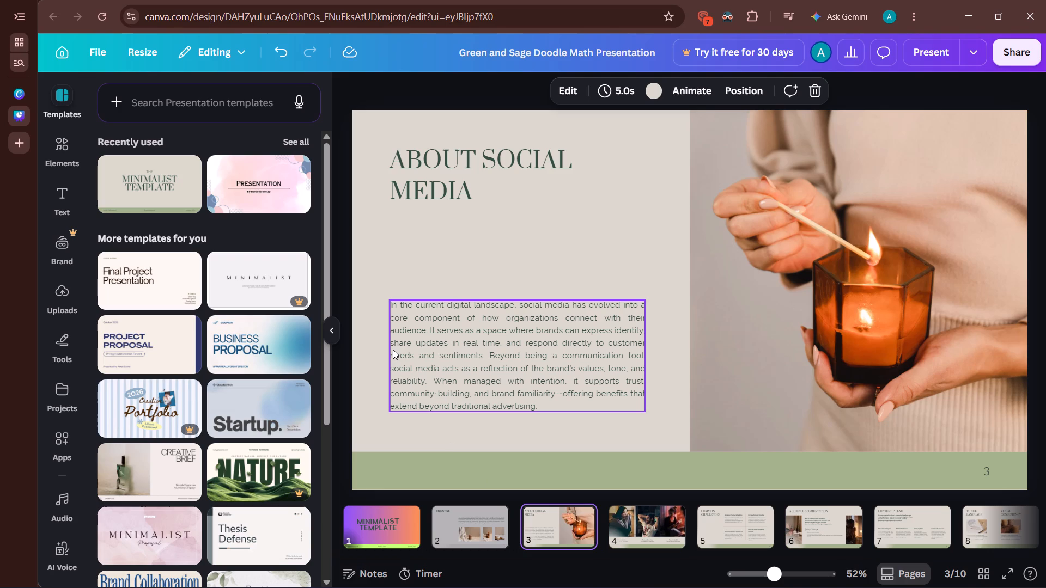
click(452, 175)
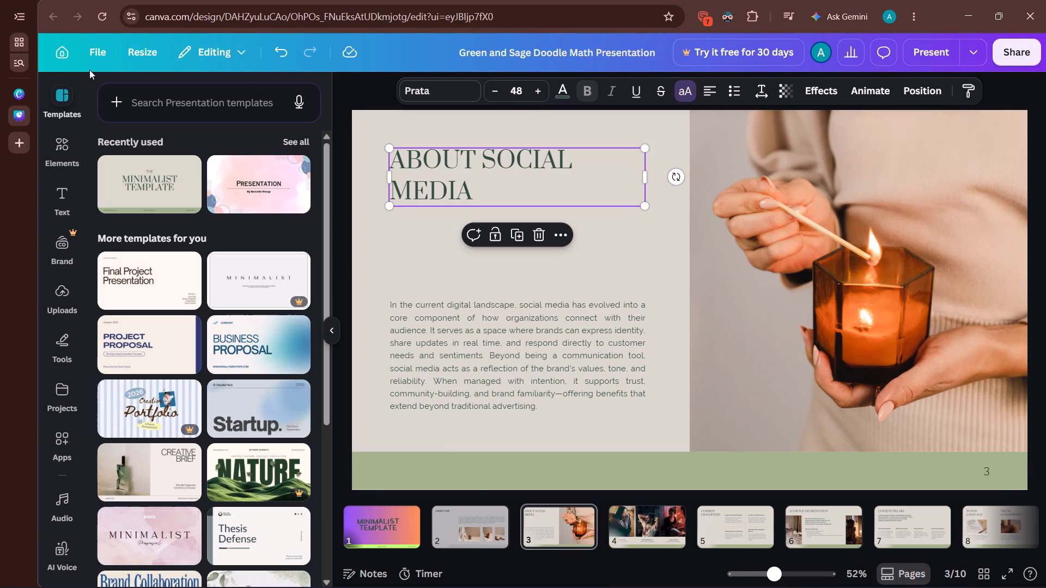
click(448, 94)
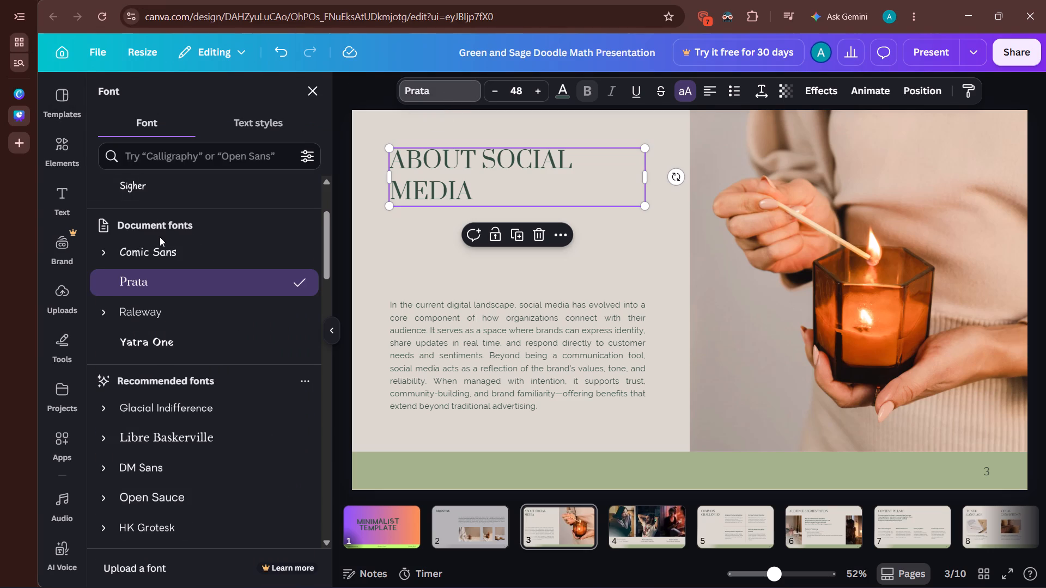
scroll(160, 237, up, 1)
click(164, 240)
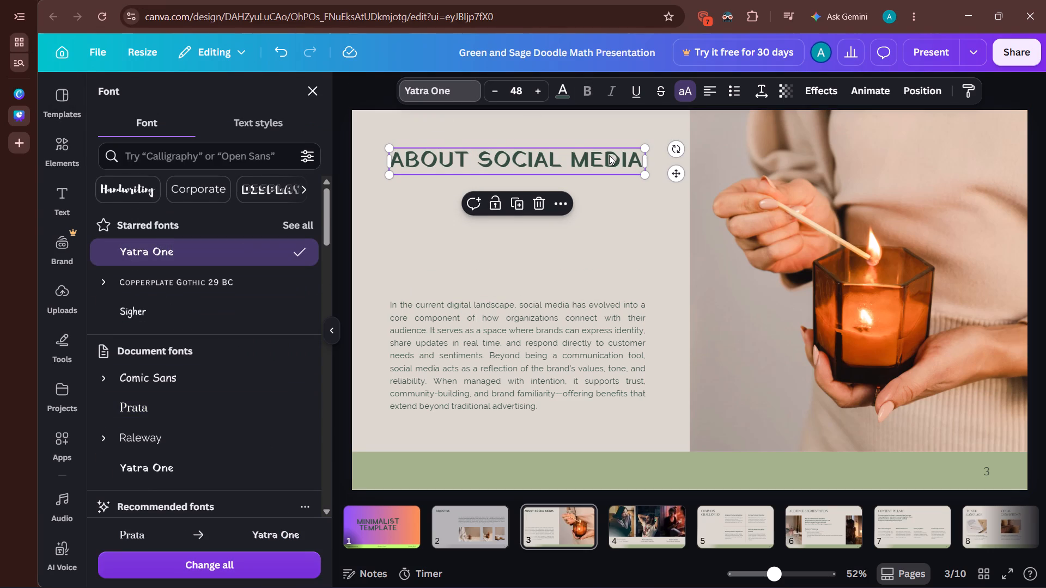
Move the body paragraph on slide 3 straight up, closer to the "ABOUT SOCIAL MEDIA" heading and aligned with its left edge.
click(545, 322)
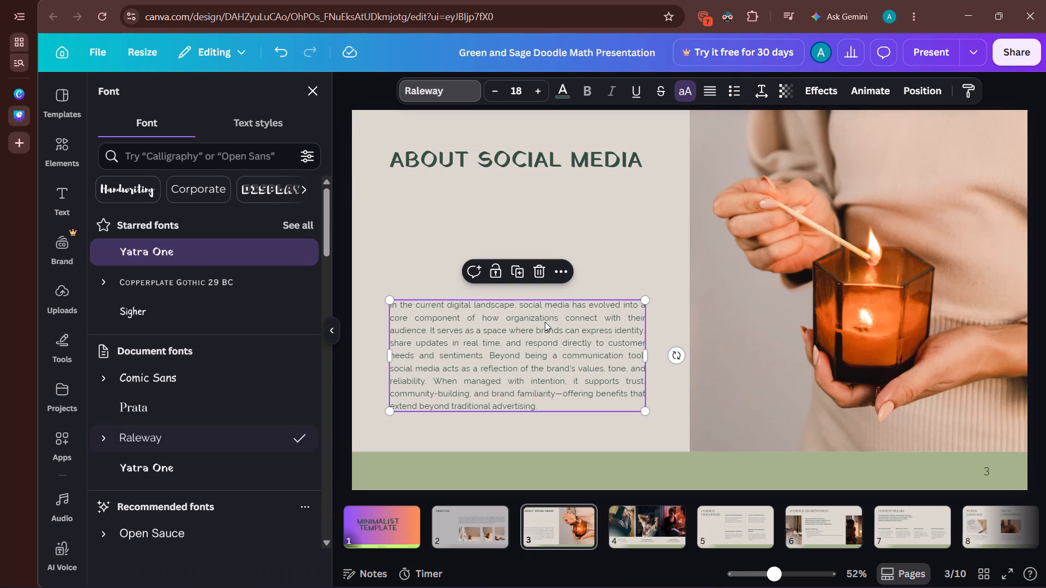
drag(545, 322, 545, 252)
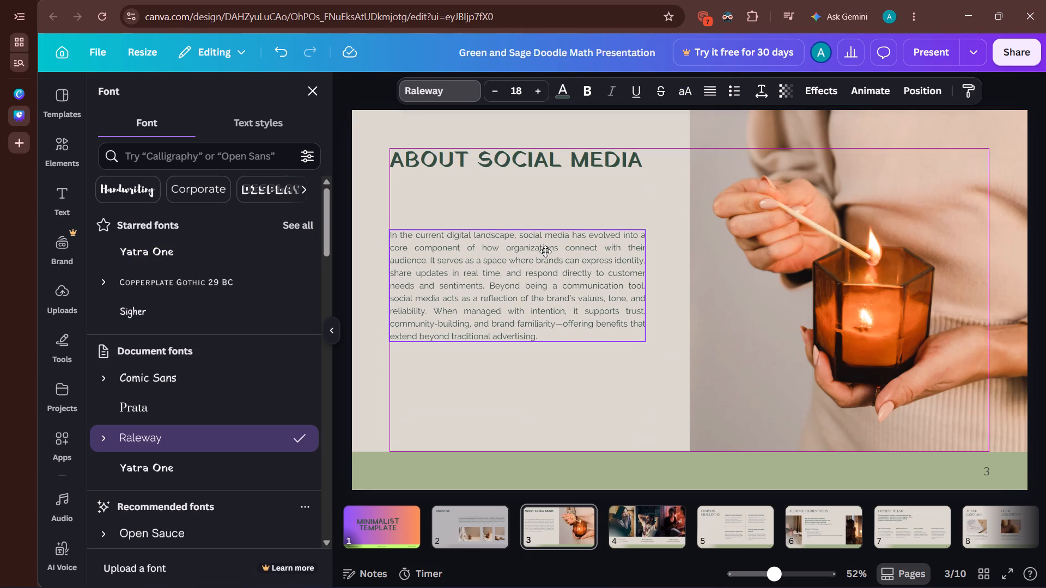
Tighten the text layout on slide 3 by nudging the body paragraph slightly up and the "ABOUT SOCIAL MEDIA" heading slightly down.
drag(545, 252, 544, 247)
click(555, 160)
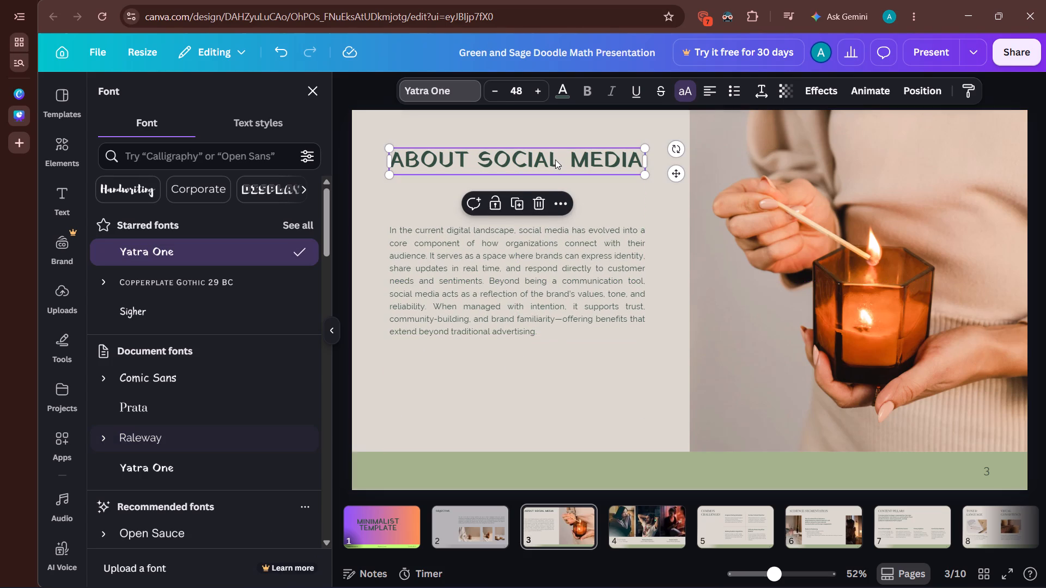
drag(555, 160, 557, 168)
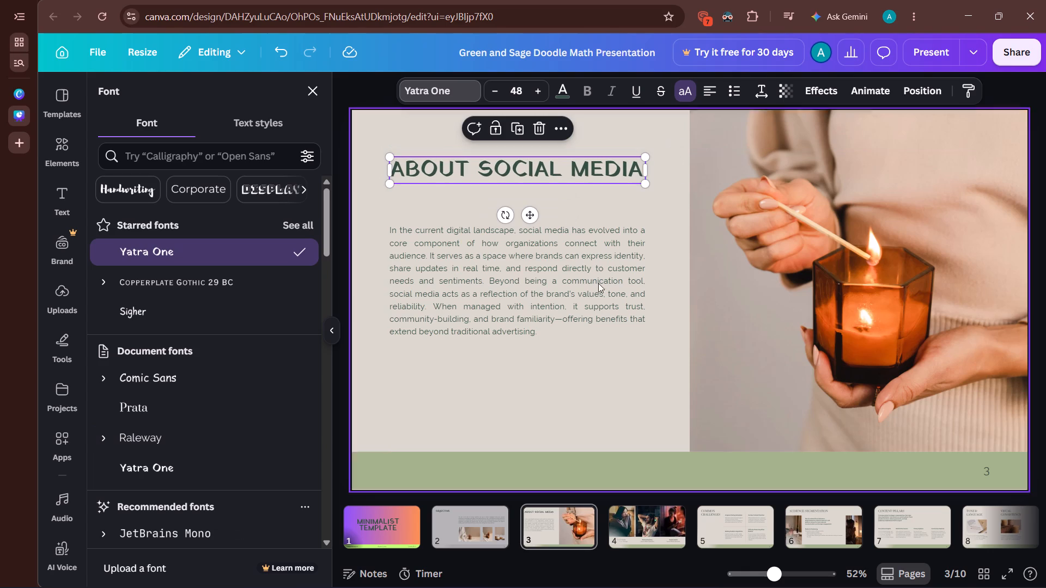
Set the background colour of slide 3 to the light grey #b4b4b4.
click(666, 372)
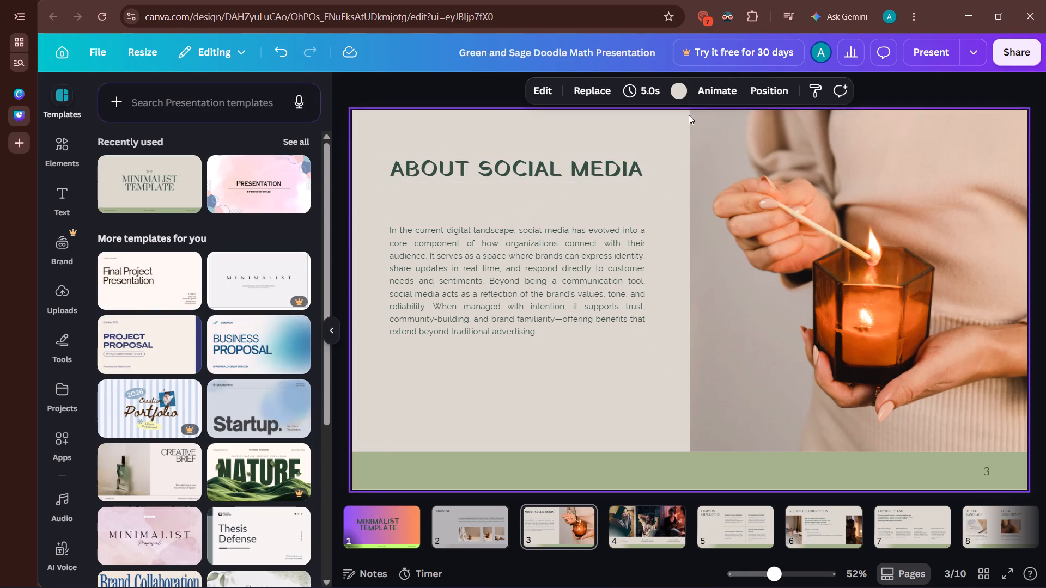
click(683, 96)
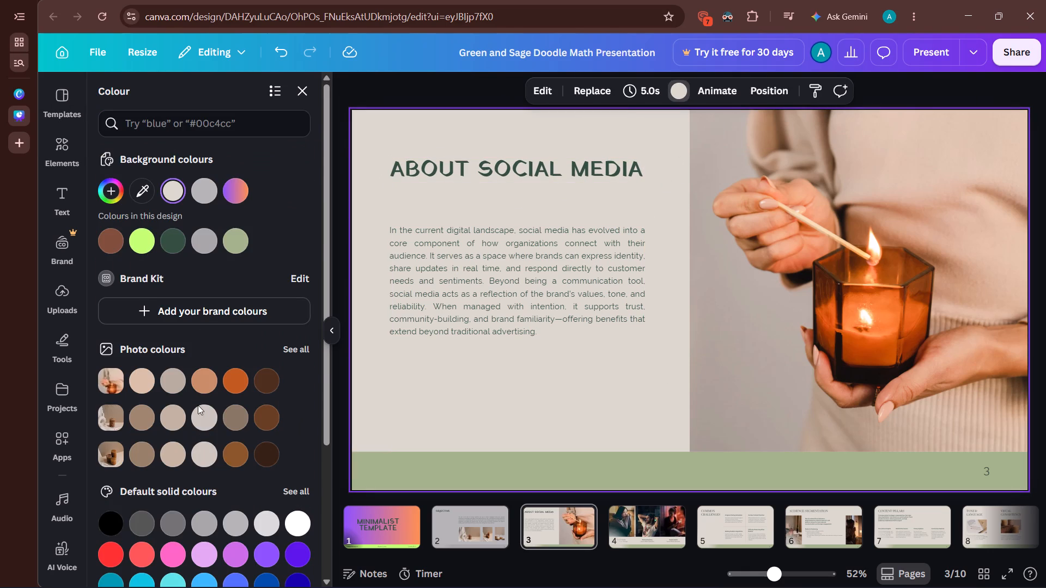
scroll(204, 416, down, 1)
click(236, 410)
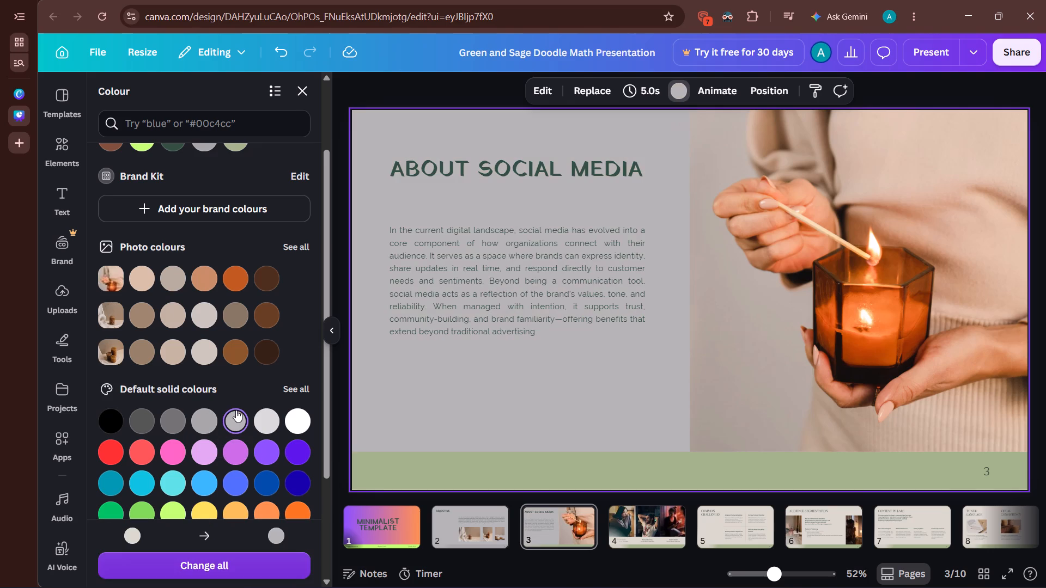
click(510, 465)
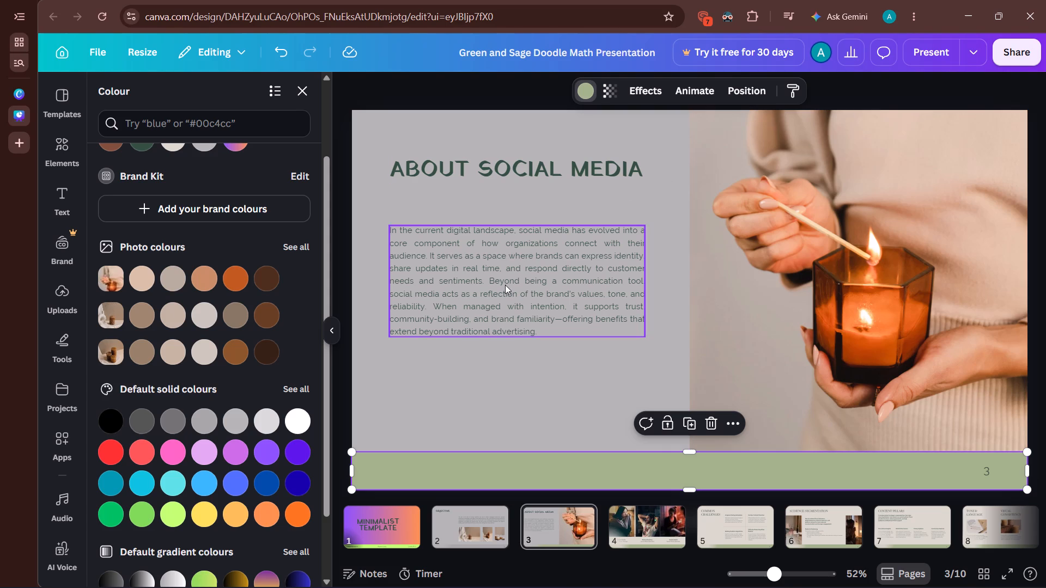
Move the "ABOUT SOCIAL MEDIA" heading and the body paragraph beneath it further down slide 3, keeping their left edges aligned.
click(506, 182)
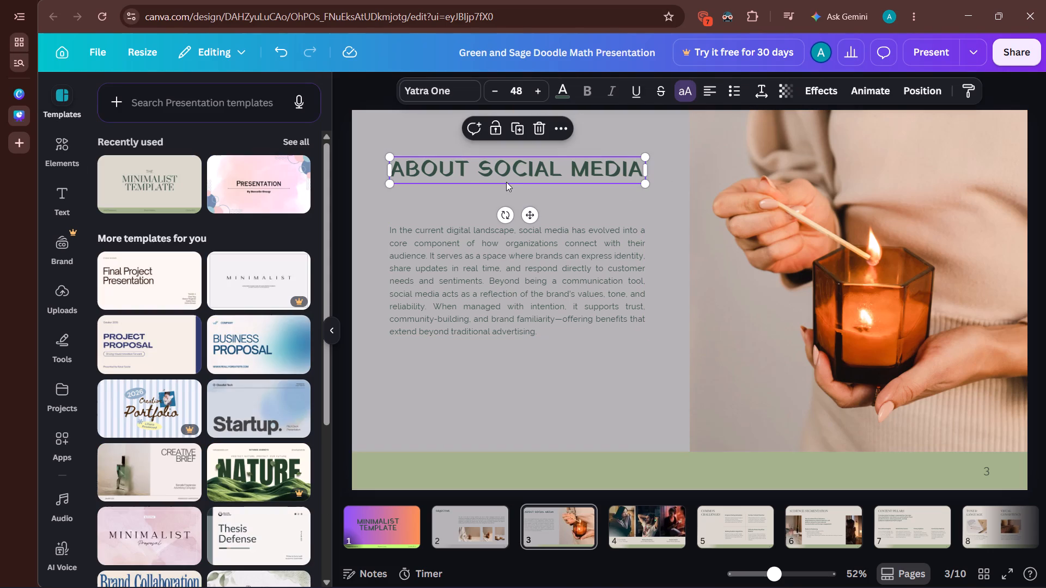
drag(506, 182, 509, 210)
click(493, 279)
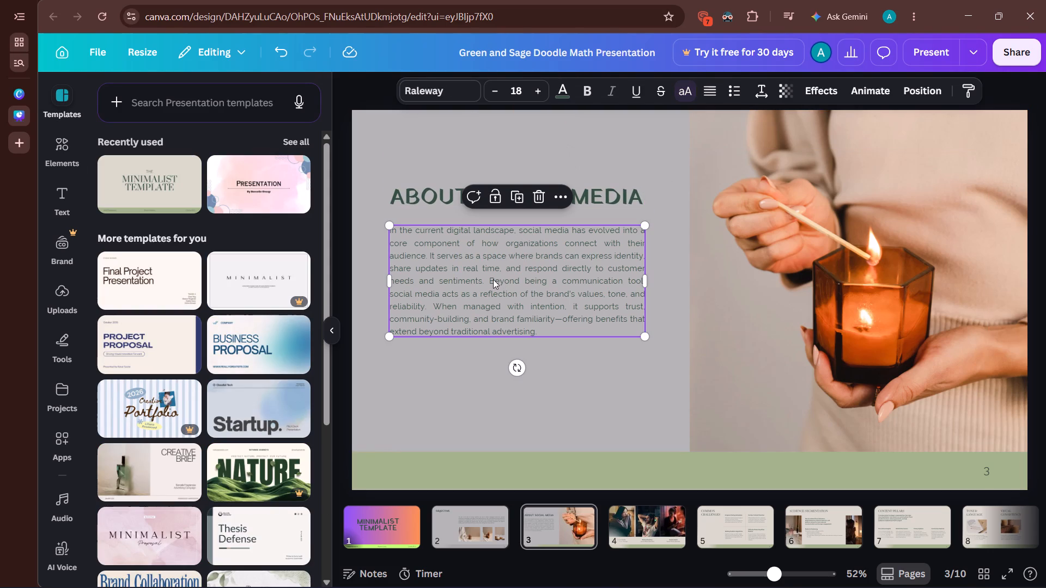
drag(493, 279, 491, 303)
Change the font of the body paragraph on slide 3 to Comic Sans.
click(414, 207)
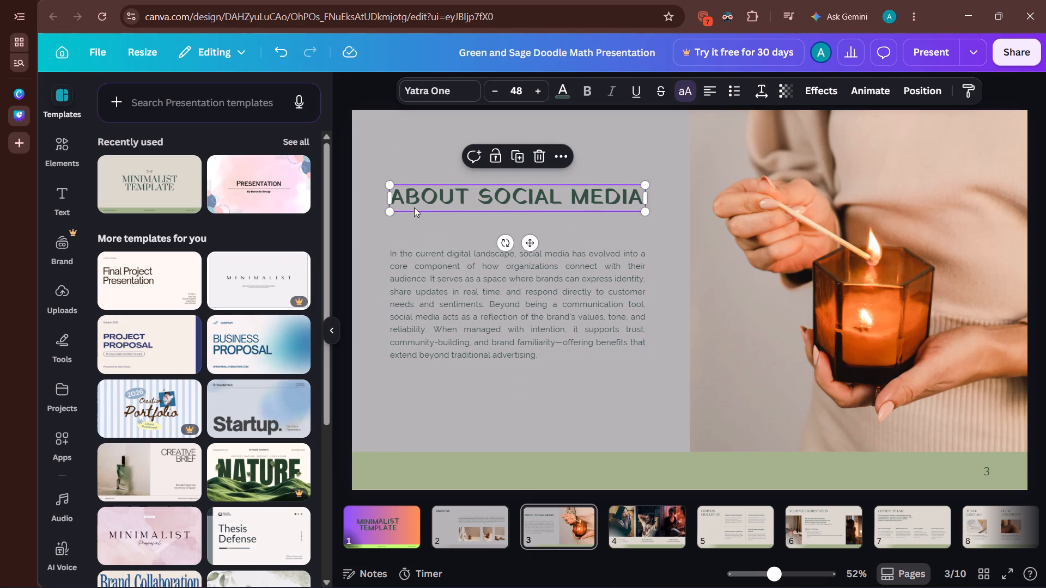
click(441, 307)
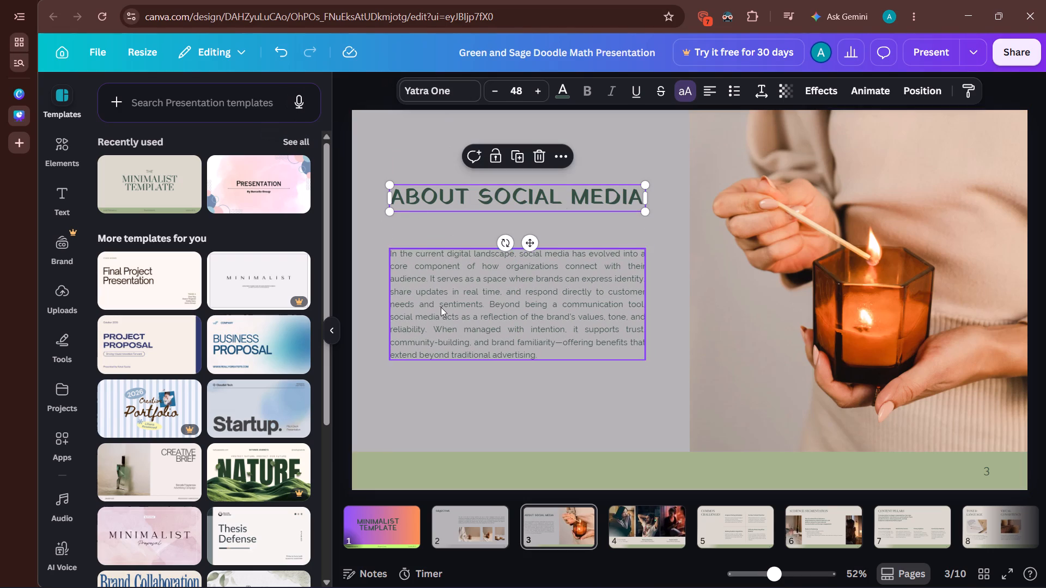
click(430, 86)
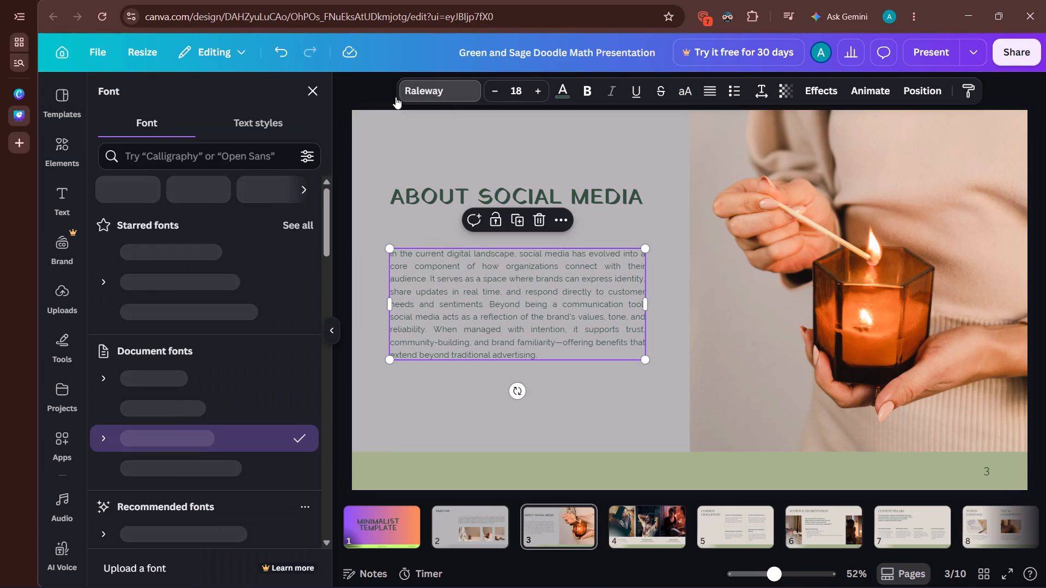
click(179, 369)
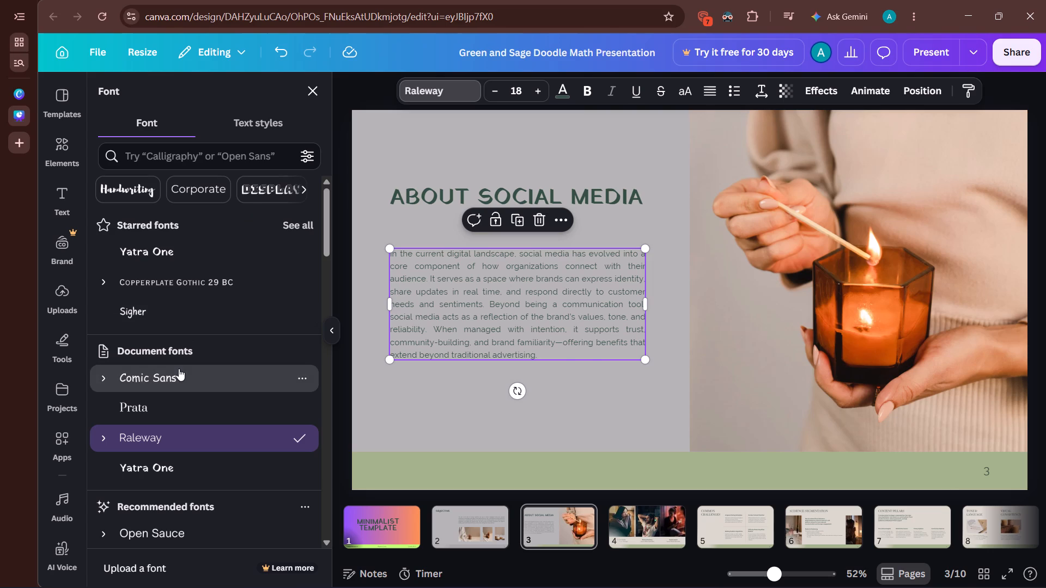
click(492, 419)
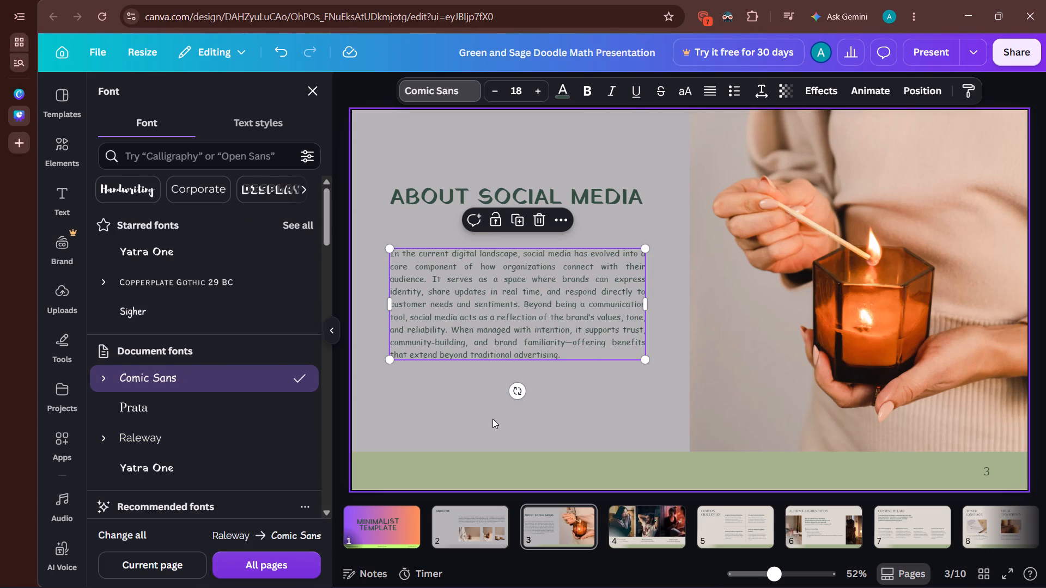
Recolour the green footer bar on slide 3 to the grey #a6a6a6.
click(539, 471)
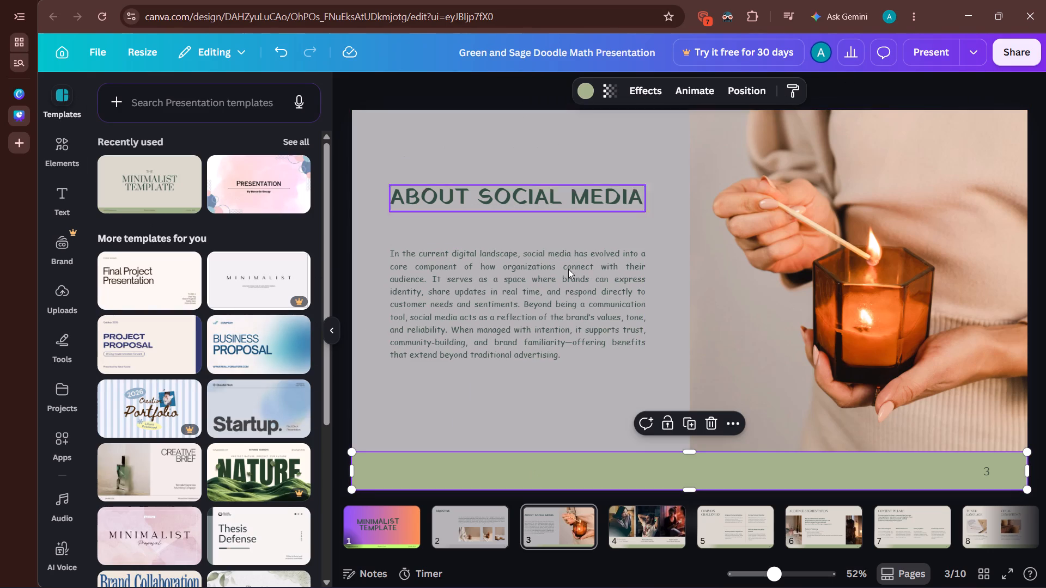
click(590, 88)
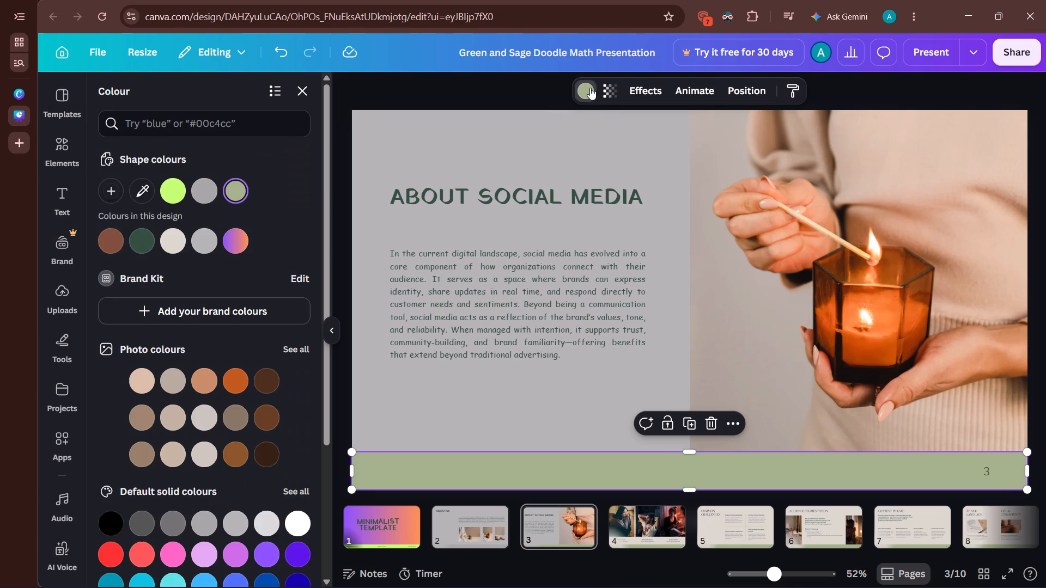
scroll(251, 382, down, 1)
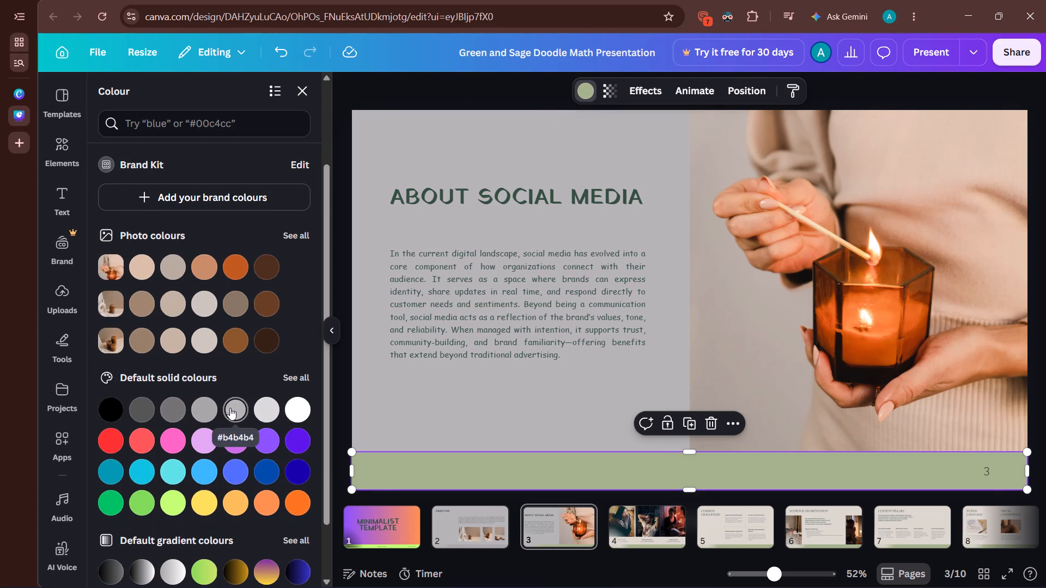
click(216, 411)
click(458, 377)
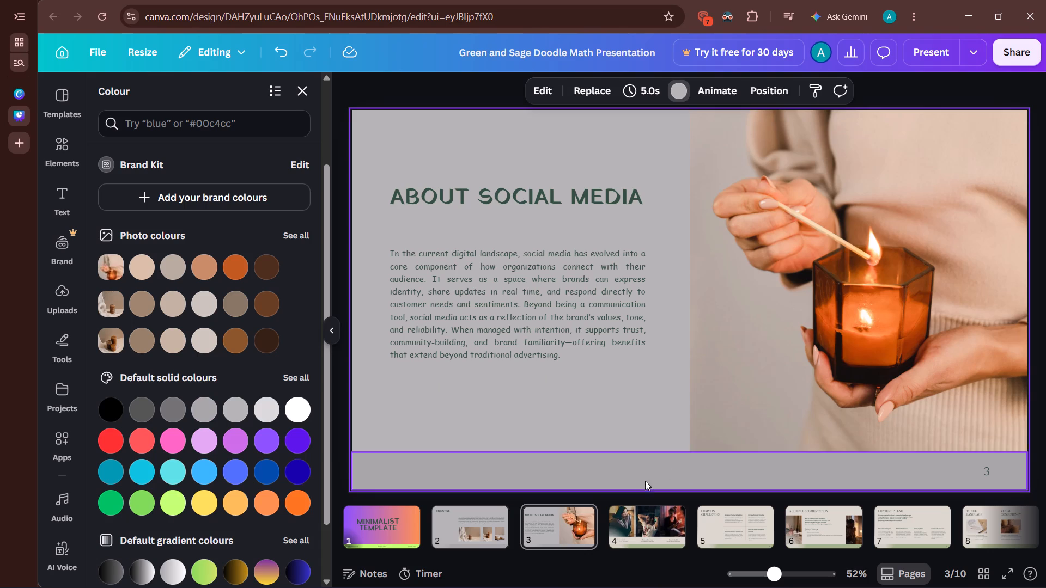
Set the background colour of slide 4, the team photos slide, to the light grey #b4b4b4.
click(646, 519)
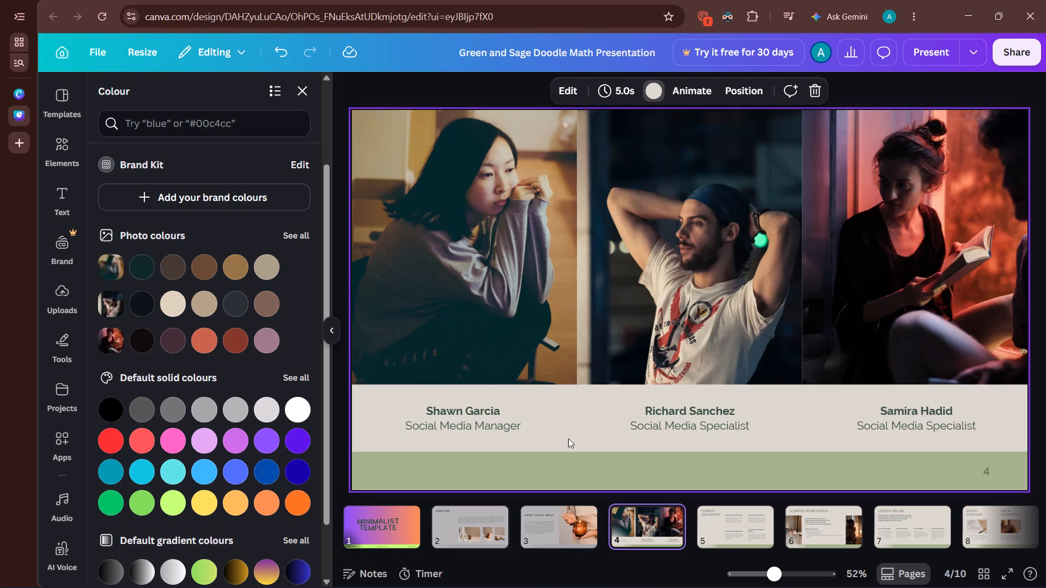
click(563, 426)
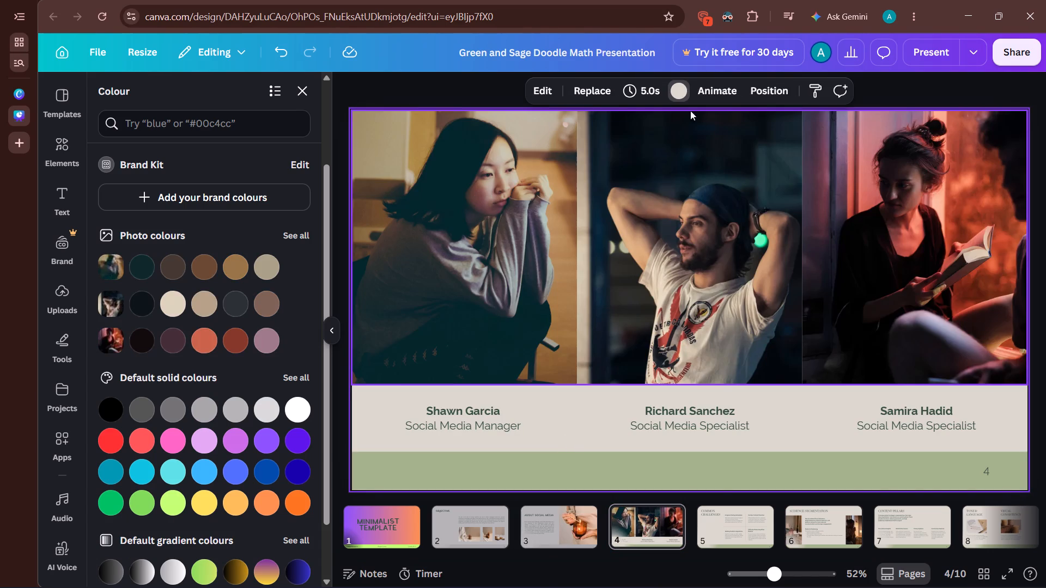
click(674, 89)
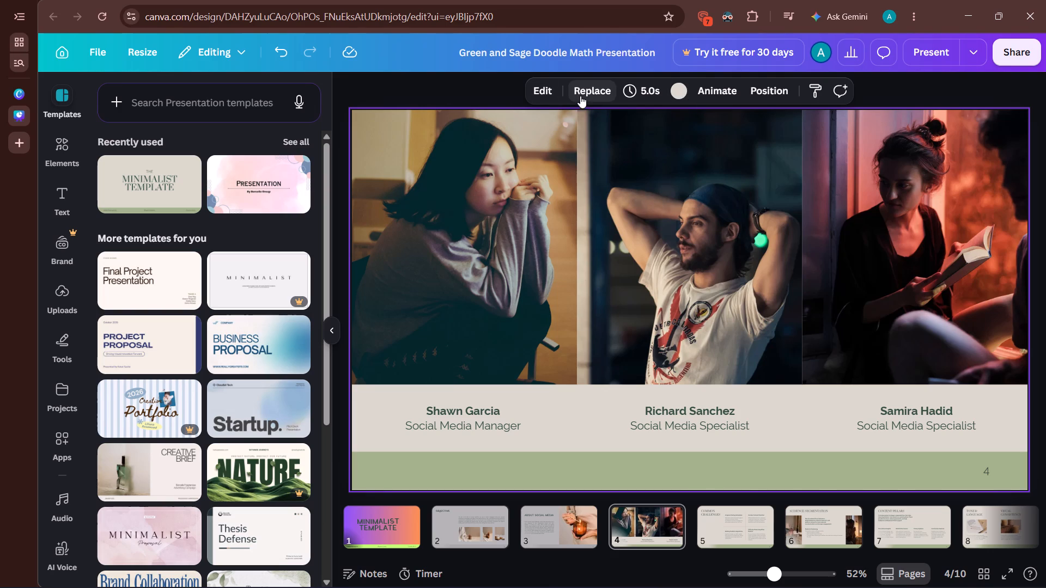
click(682, 83)
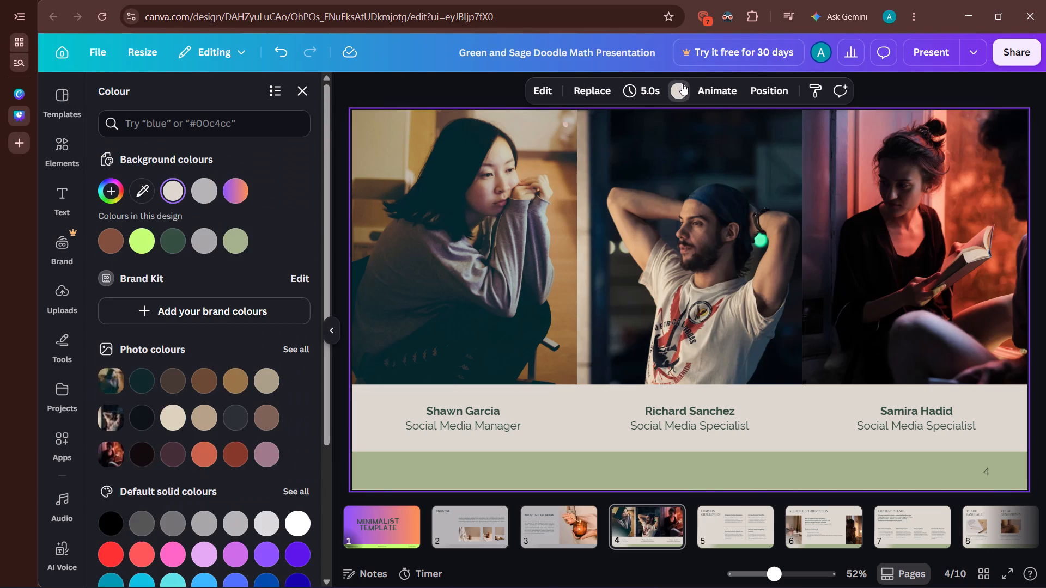
scroll(230, 318, down, 1)
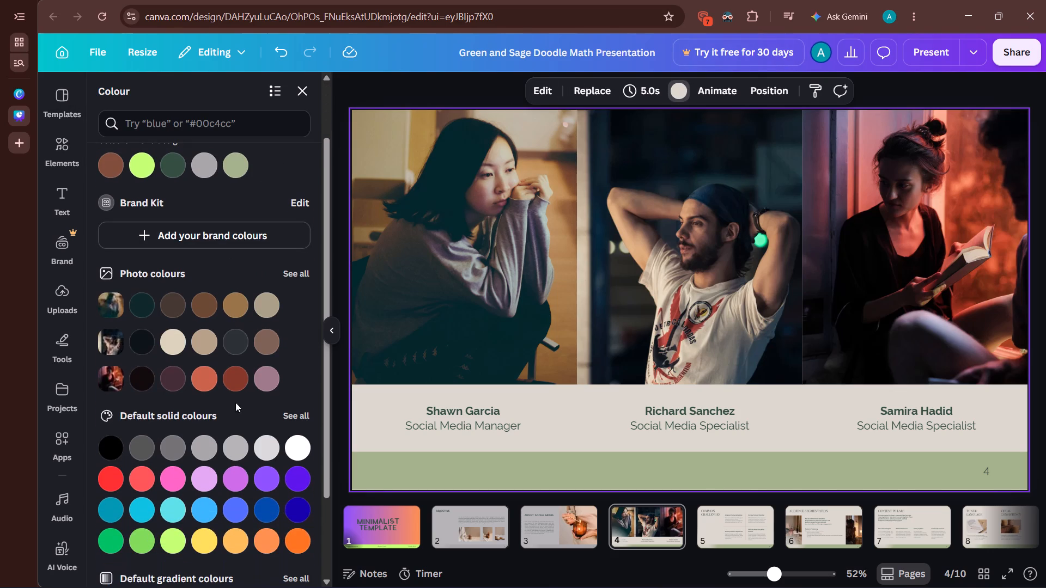
click(239, 445)
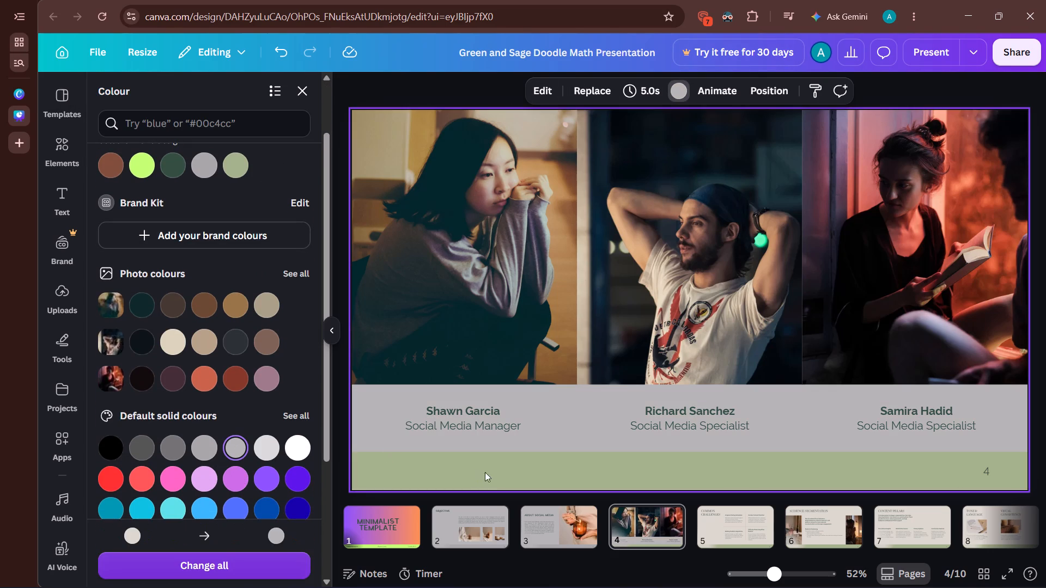
Recolour the green footer bar on slide 4 to the grey #a6a6a6.
click(499, 468)
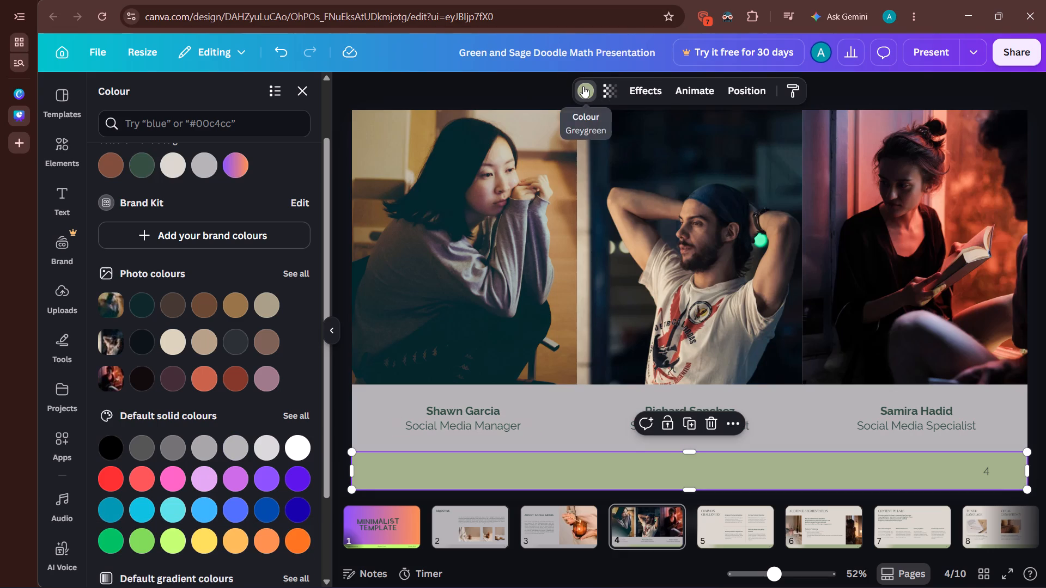
click(215, 448)
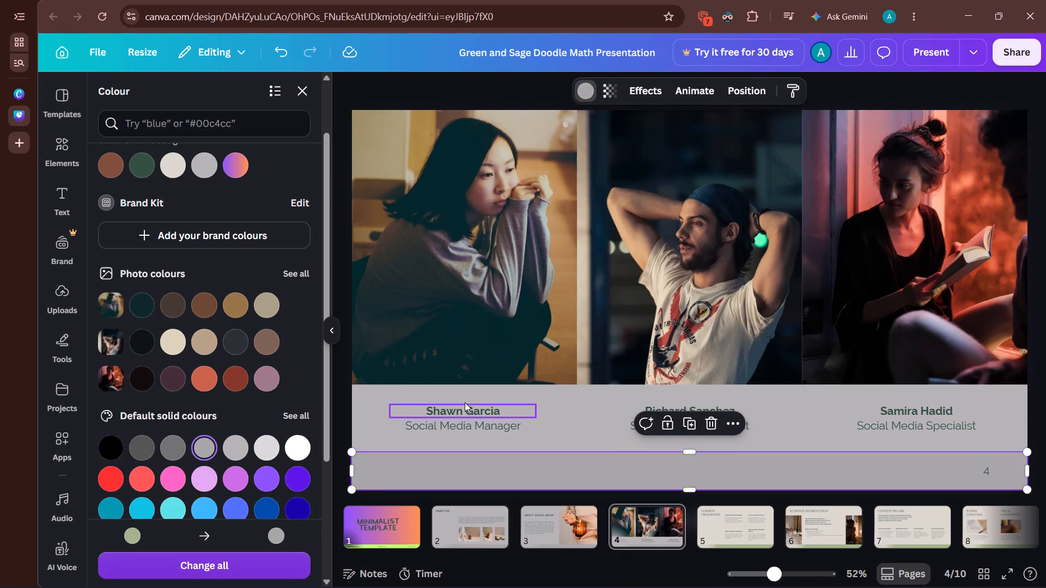
Try to apply the recently used Brittany font to the name above "Social Media Manager" on slide 4.
click(465, 402)
click(470, 413)
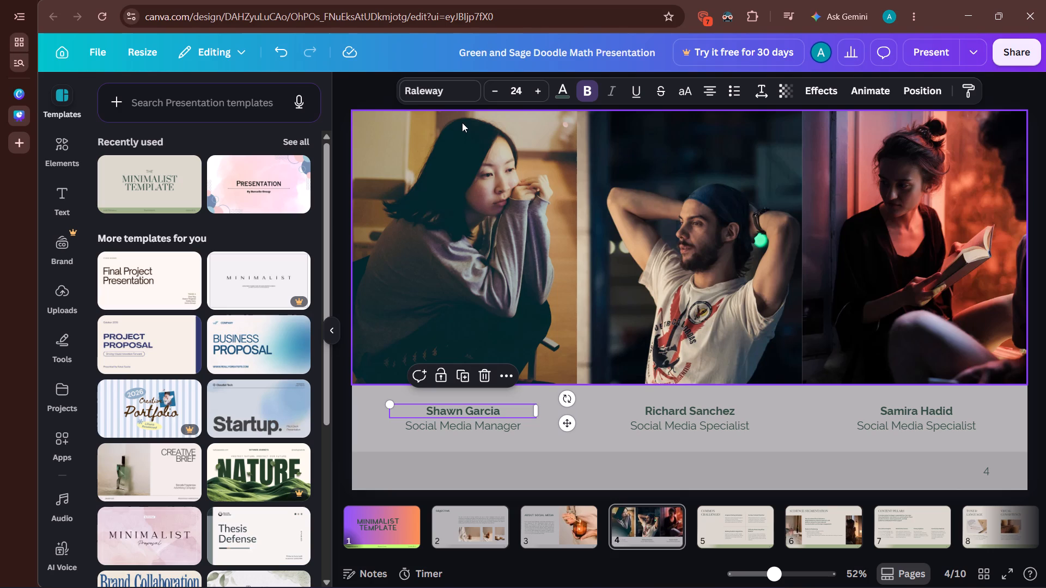
click(454, 87)
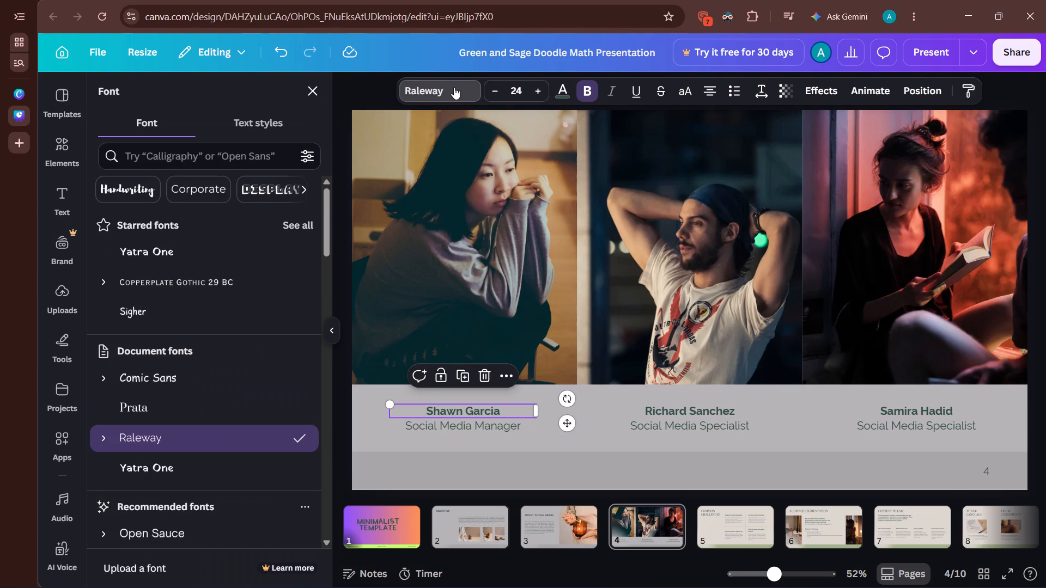
scroll(167, 346, down, 2)
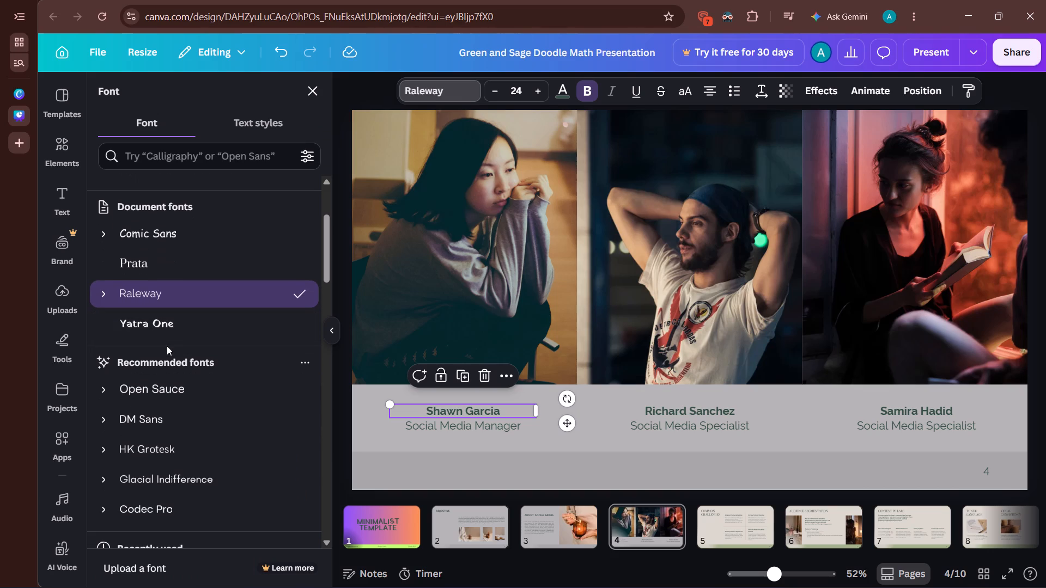
scroll(167, 346, down, 1)
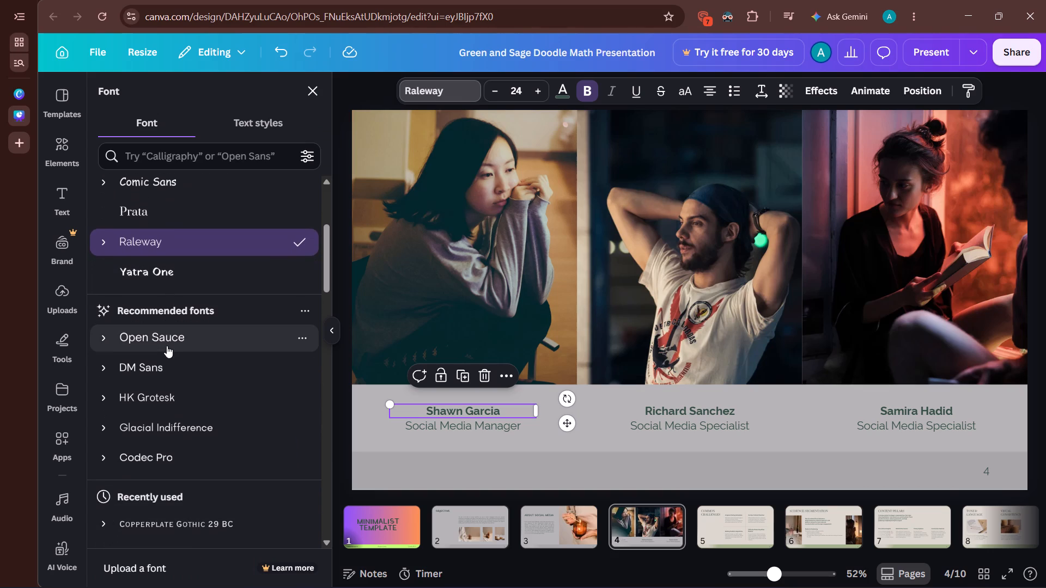
scroll(167, 346, down, 1)
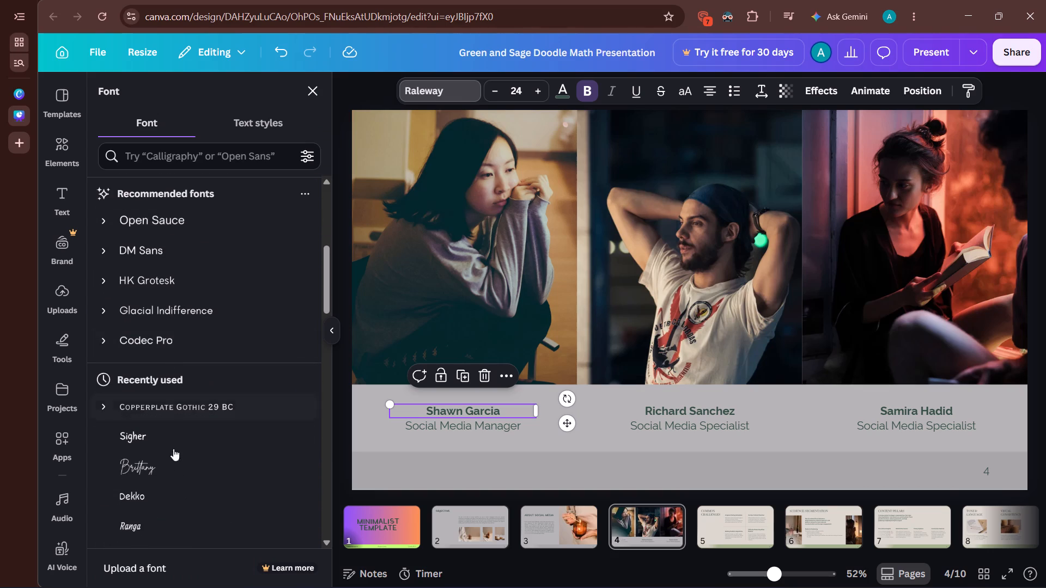
click(170, 479)
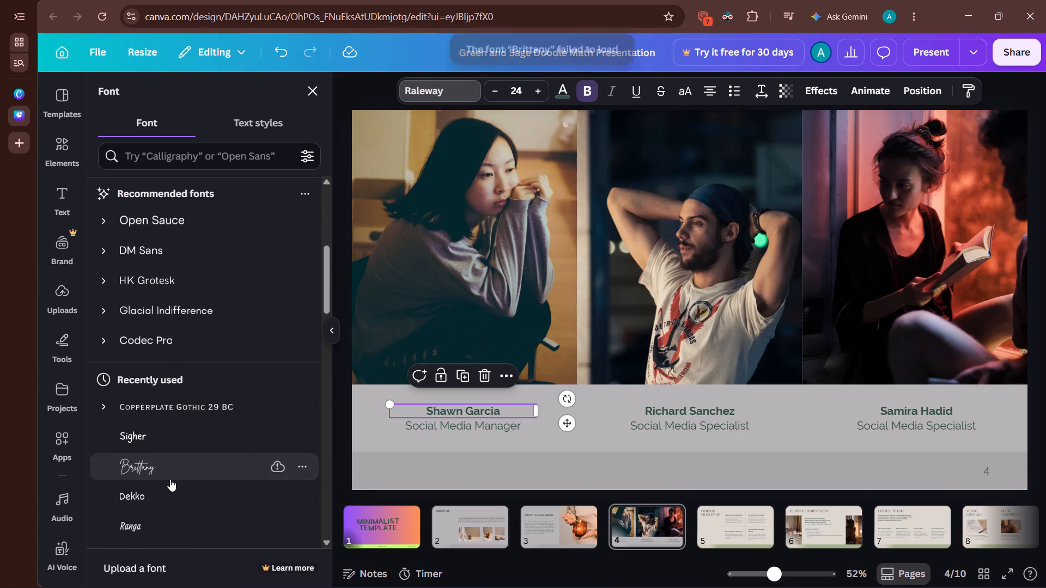
click(170, 479)
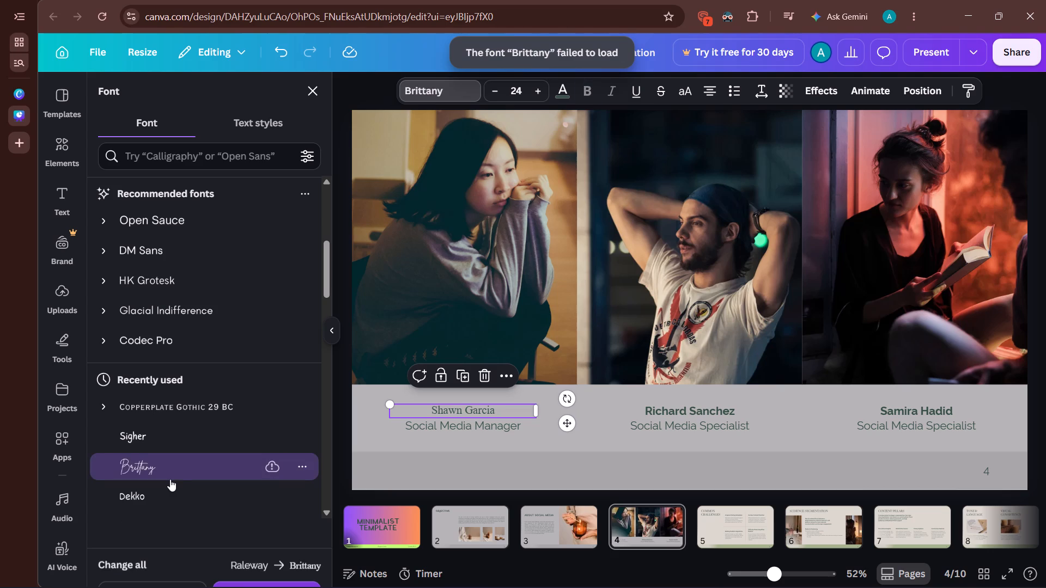
click(266, 466)
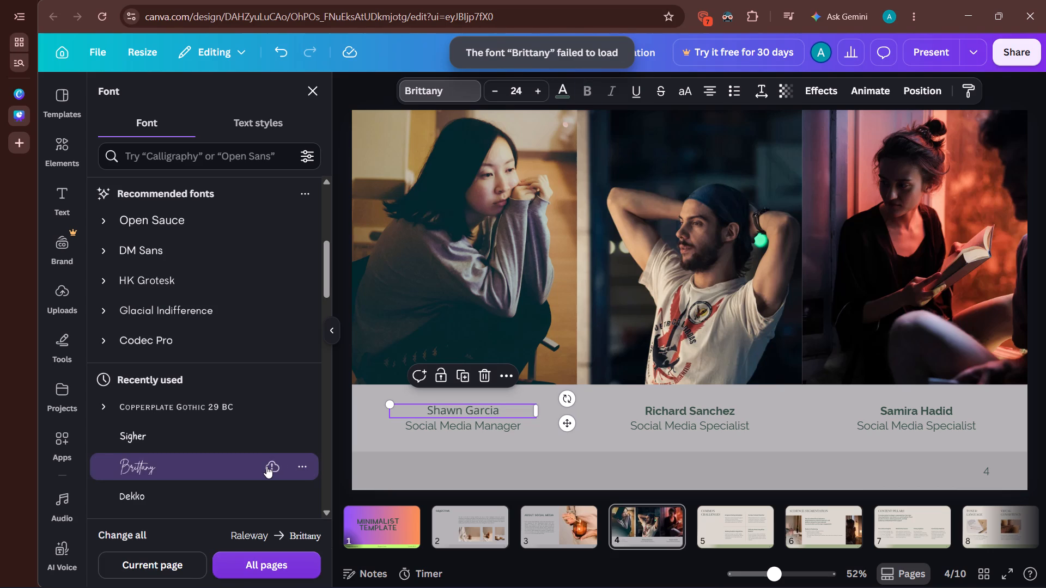
click(266, 466)
click(276, 466)
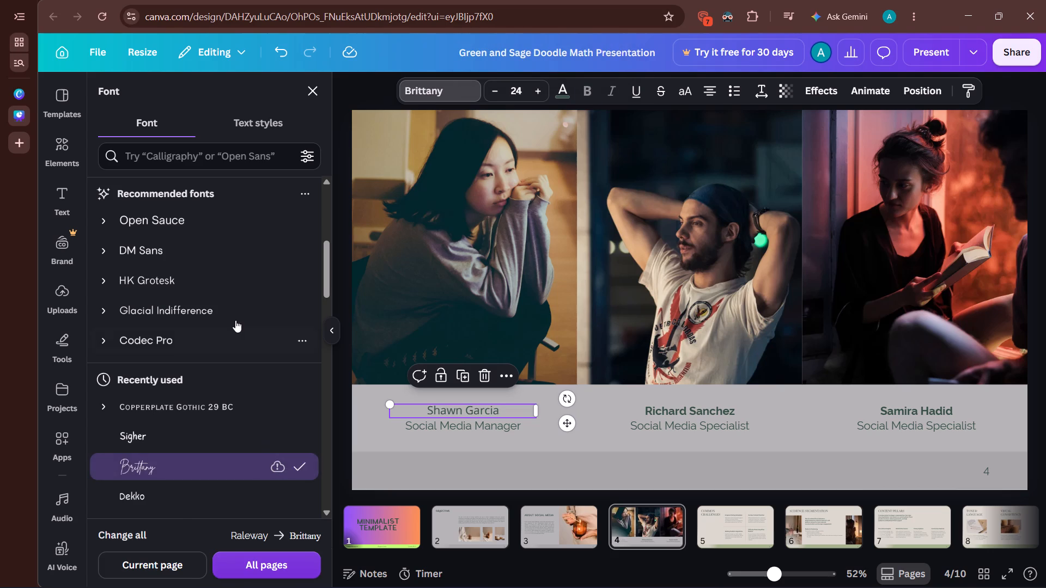
Filter the fonts to Handwriting and apply Avallon Alt to the name above "Social Media Manager" on slide 4.
scroll(235, 320, up, 5)
click(127, 197)
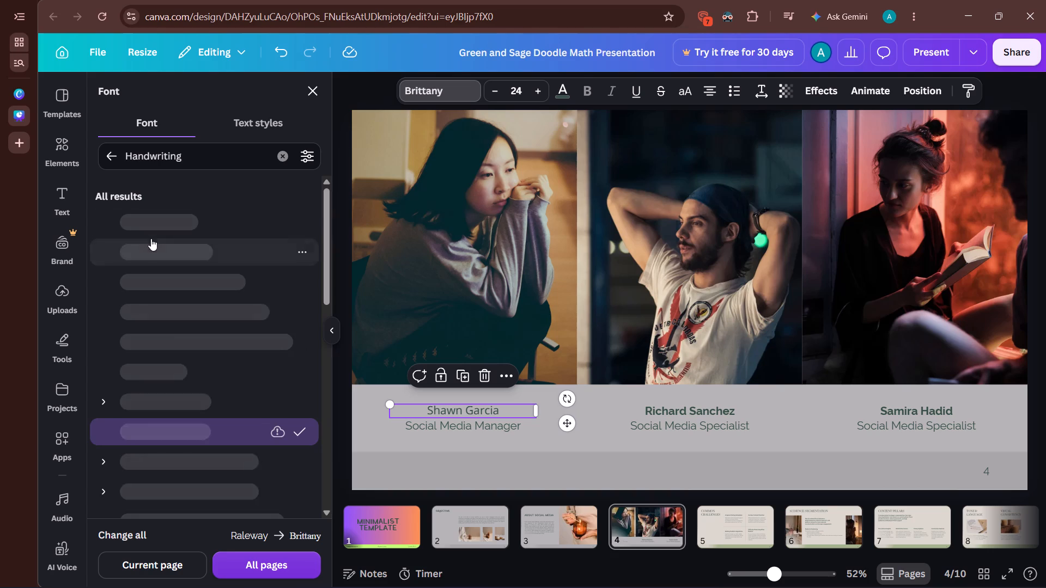
click(157, 245)
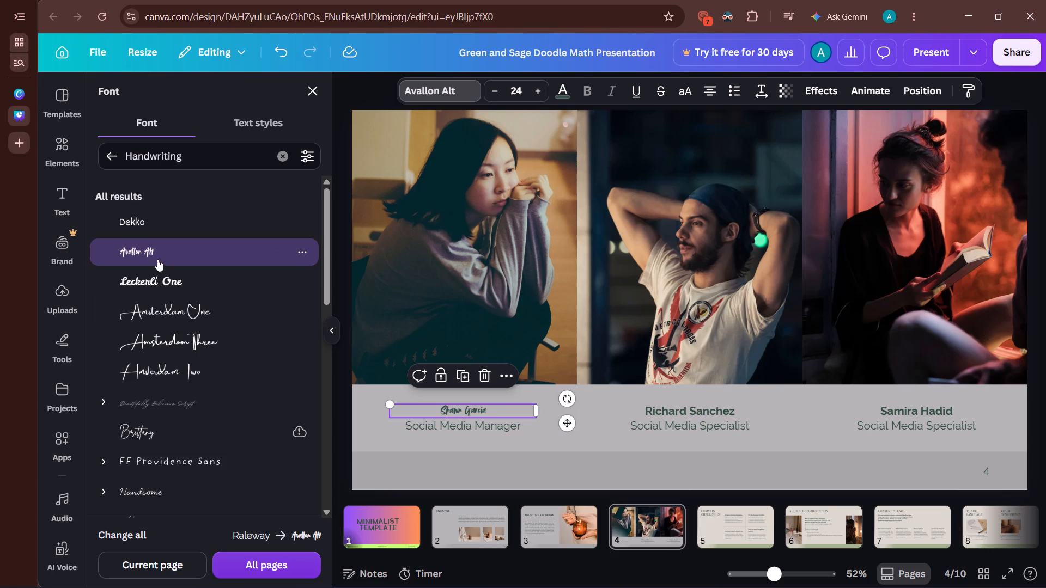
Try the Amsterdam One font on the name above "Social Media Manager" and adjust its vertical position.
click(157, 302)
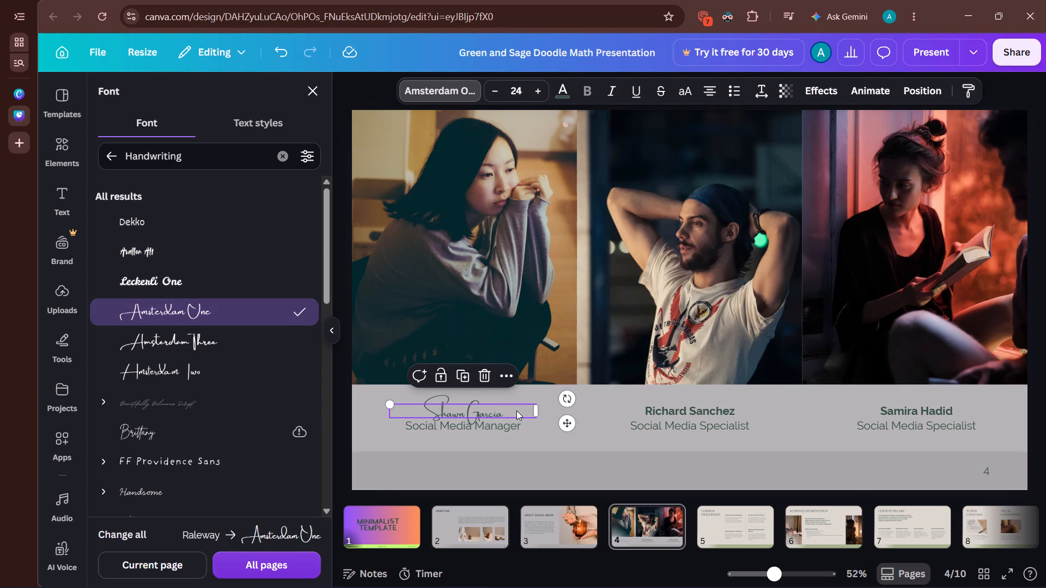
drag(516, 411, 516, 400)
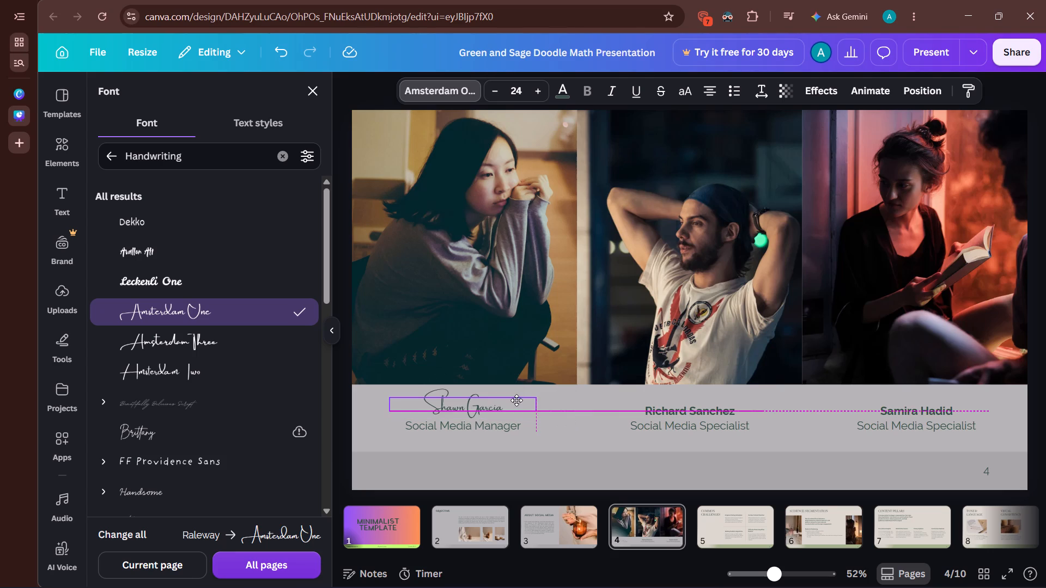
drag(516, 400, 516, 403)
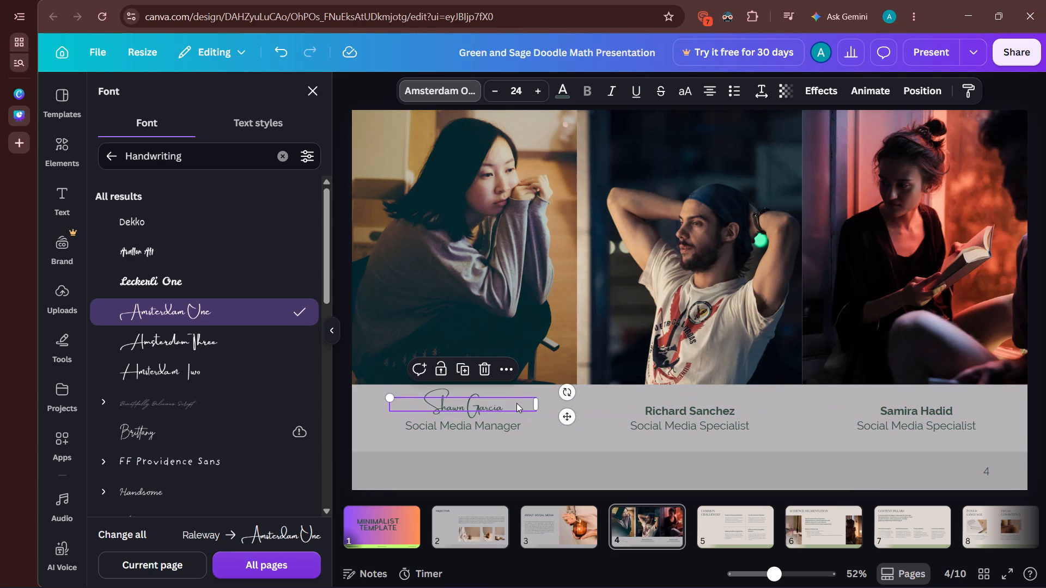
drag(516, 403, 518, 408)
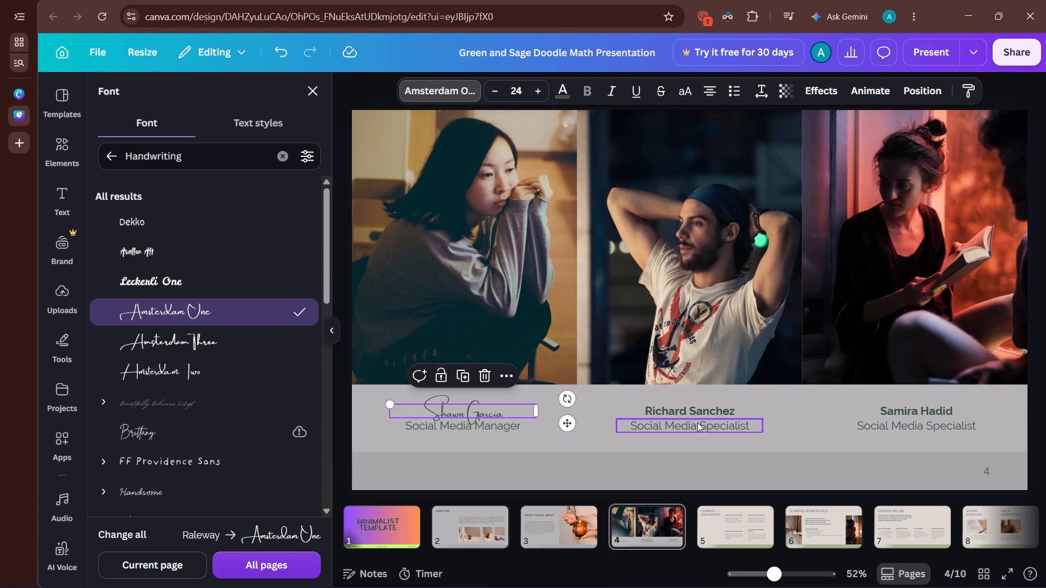
Set the first team member's caption on slide 4 to Avallon Alt for the name and Dekko for "Social Media Manager".
click(709, 408)
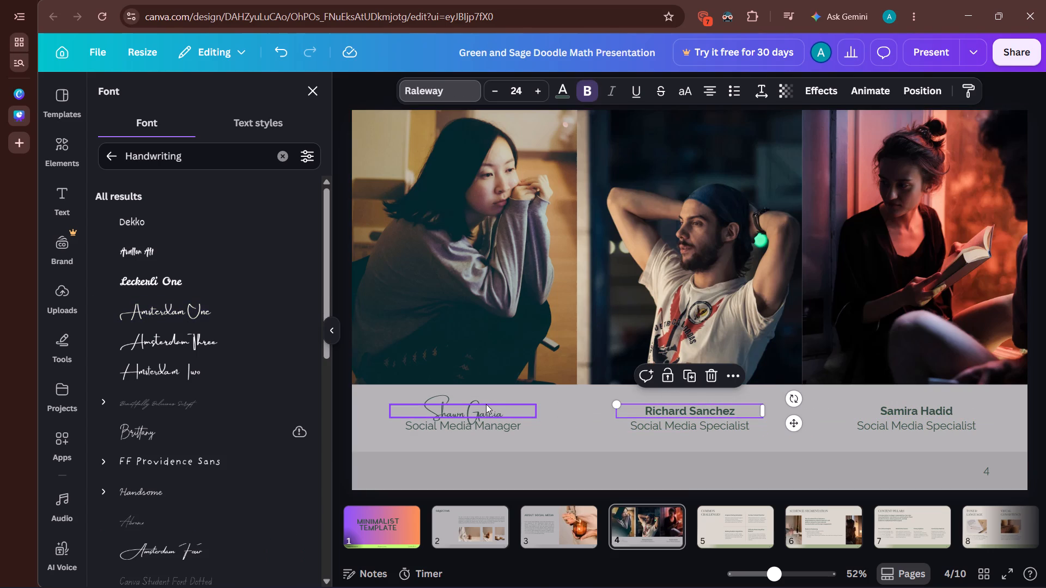
click(486, 404)
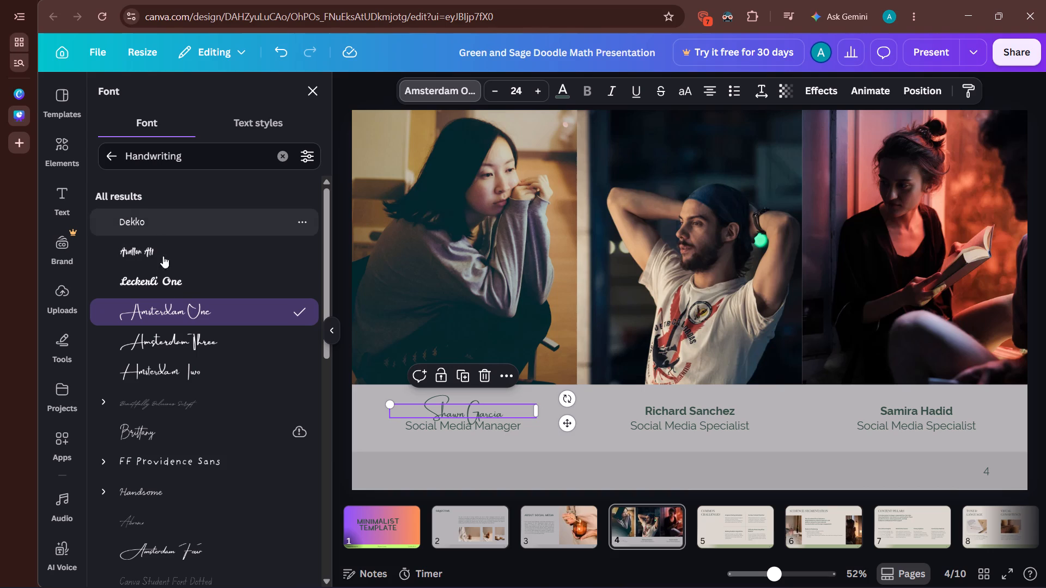
click(181, 246)
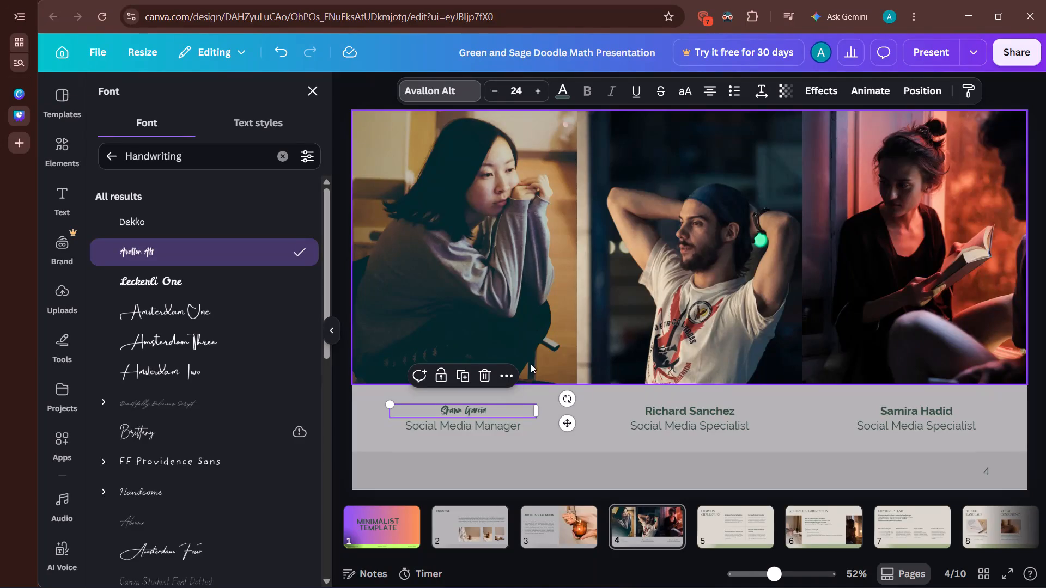
click(509, 424)
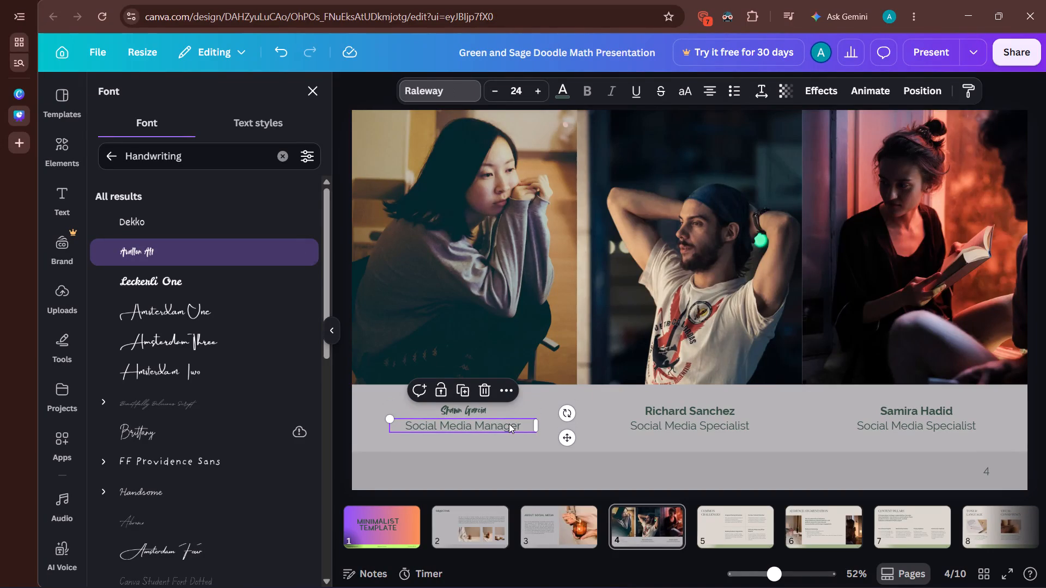
click(207, 228)
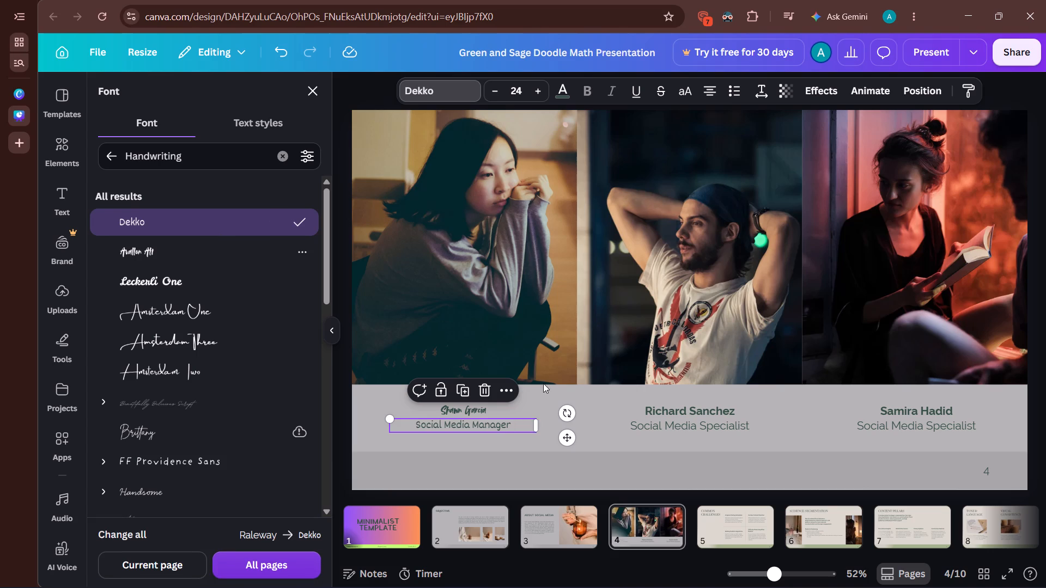
Set the caption under the middle photo to Avallon Alt for the name and Dekko for "Social Media Specialist".
click(668, 403)
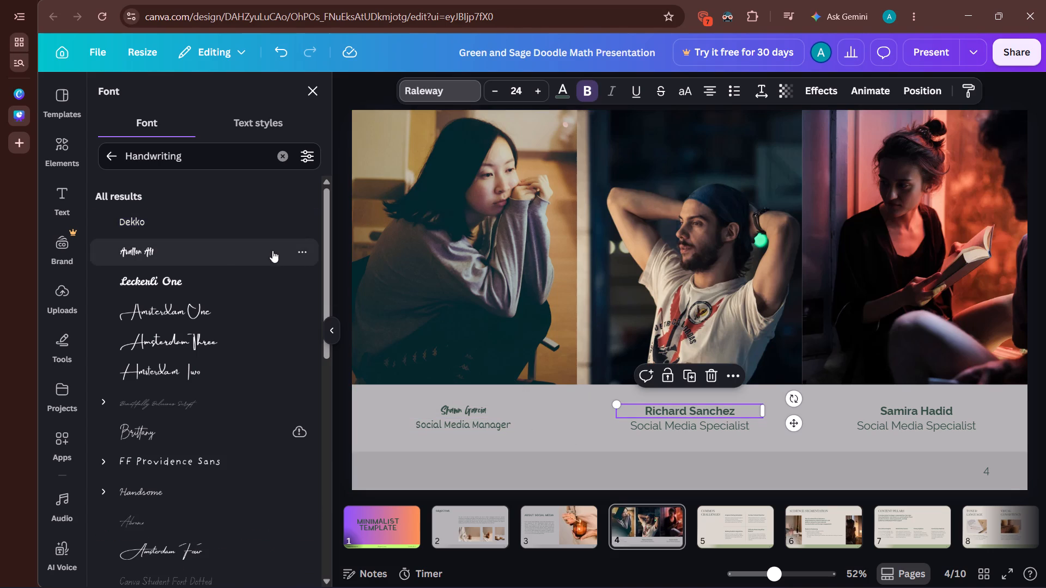
click(233, 255)
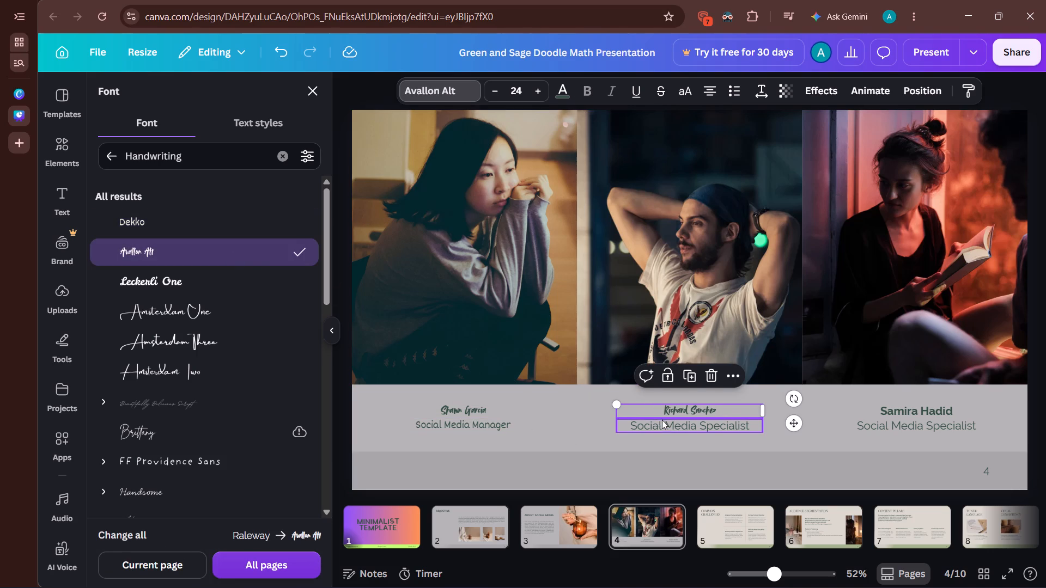
click(663, 420)
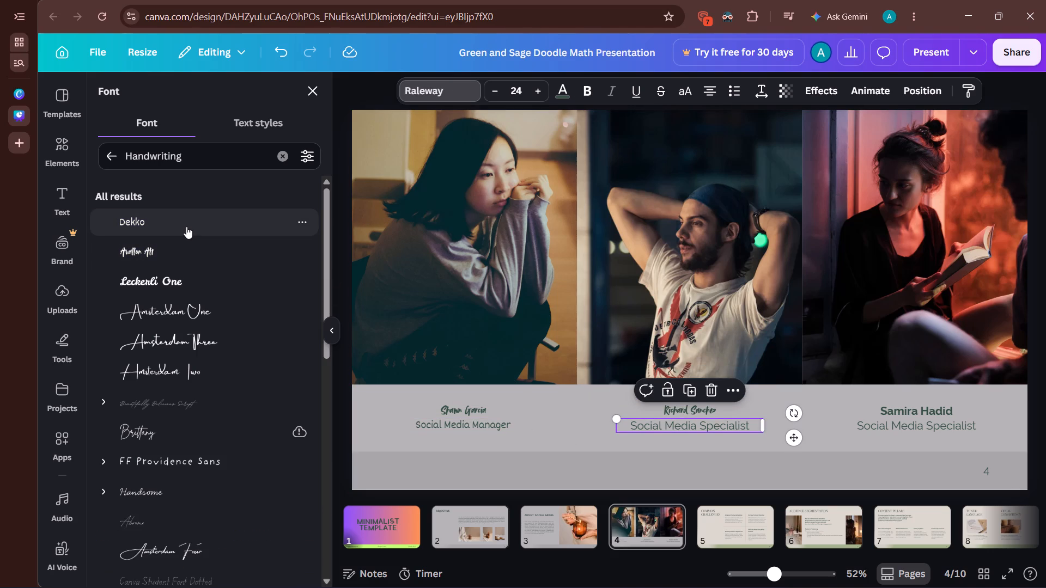
click(186, 226)
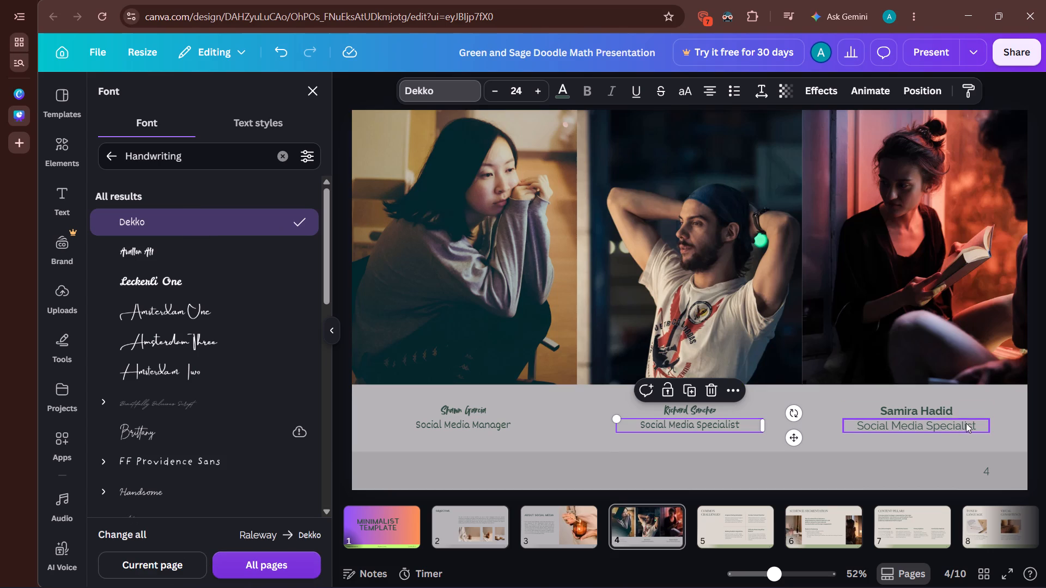
Set the caption under the reading woman's photo to Avallon Alt for the name and Dekko for "Social Media Specialist".
click(936, 411)
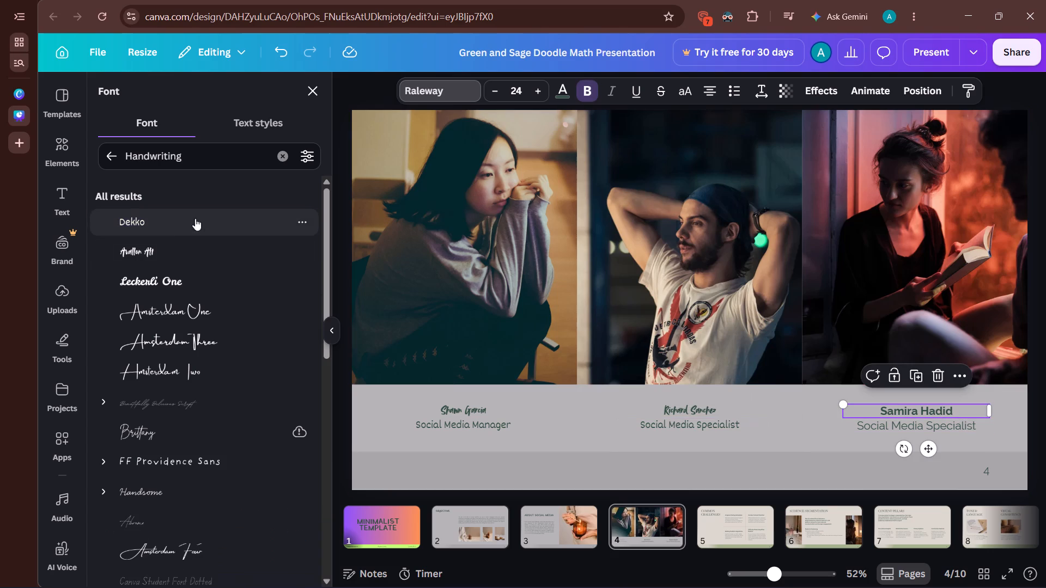
click(181, 256)
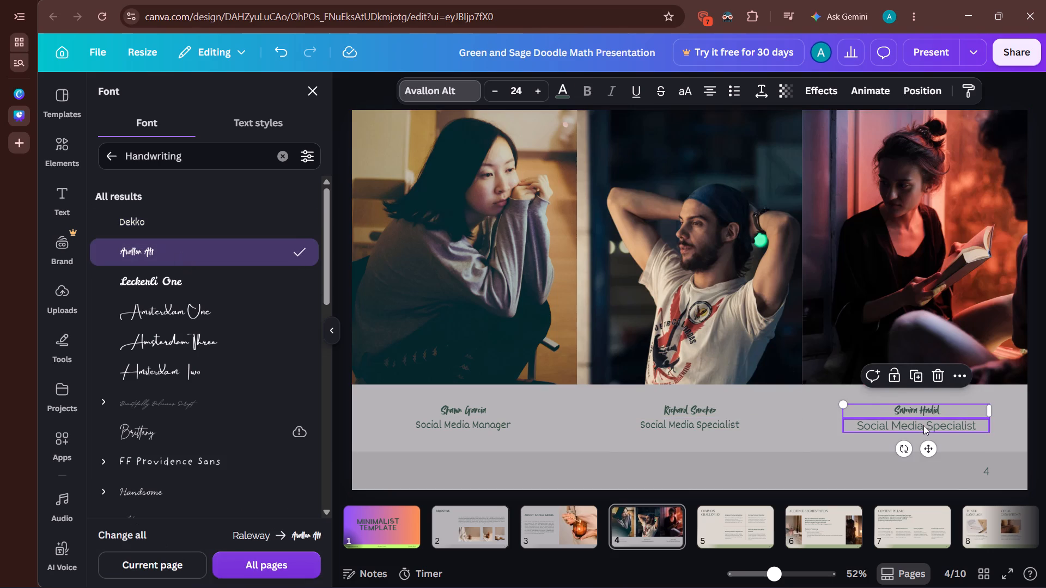
click(923, 426)
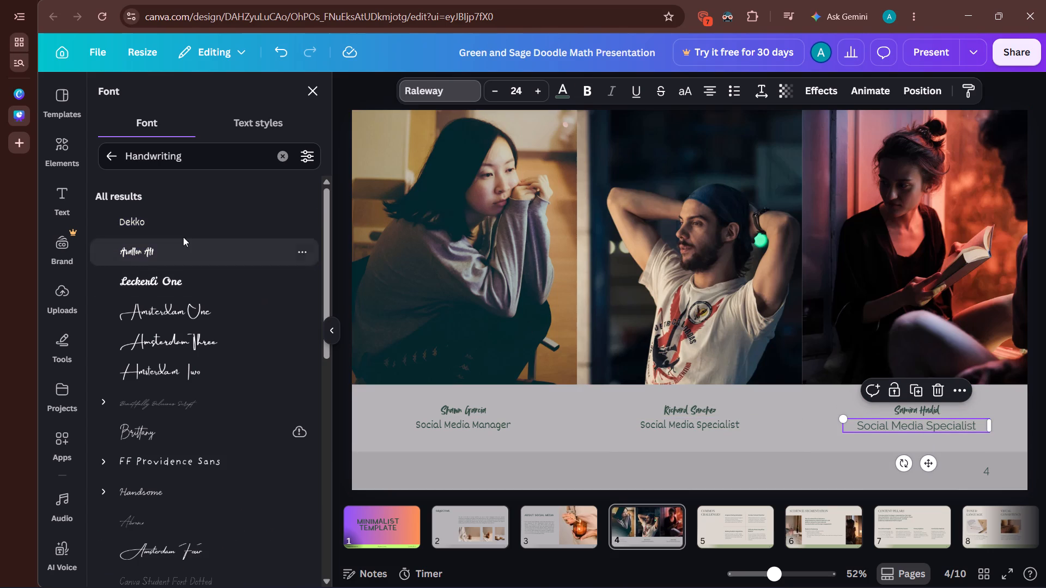
click(183, 228)
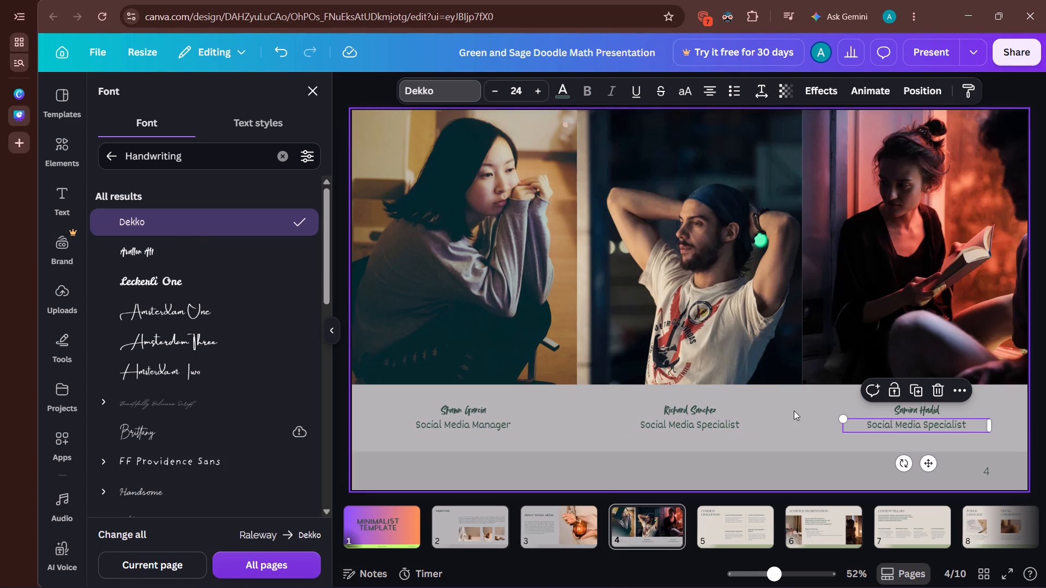
Check the fonts applied to the names and job titles beneath the team photos on slide 4.
click(696, 410)
click(696, 410)
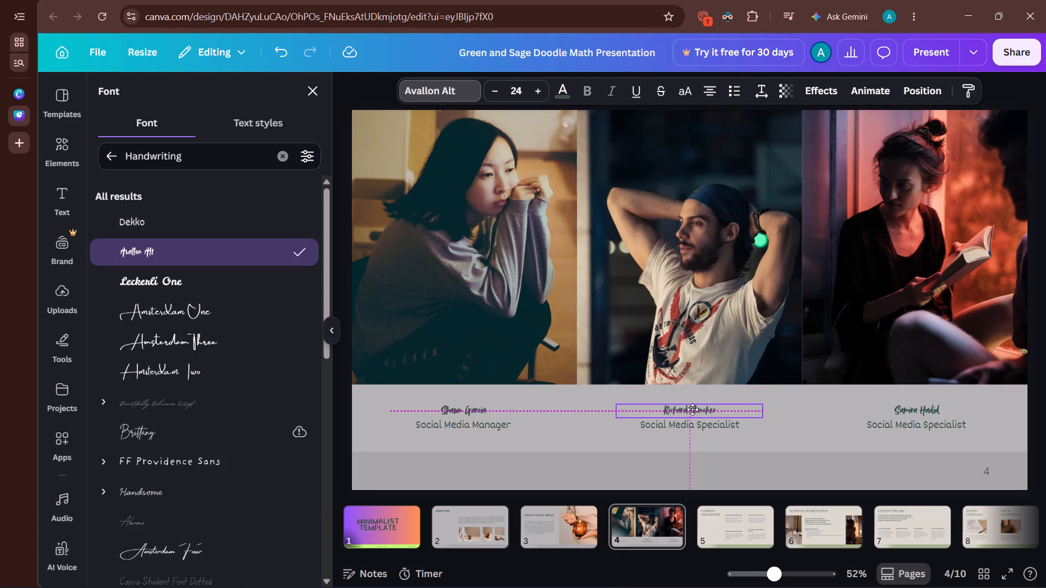
click(927, 409)
click(927, 409)
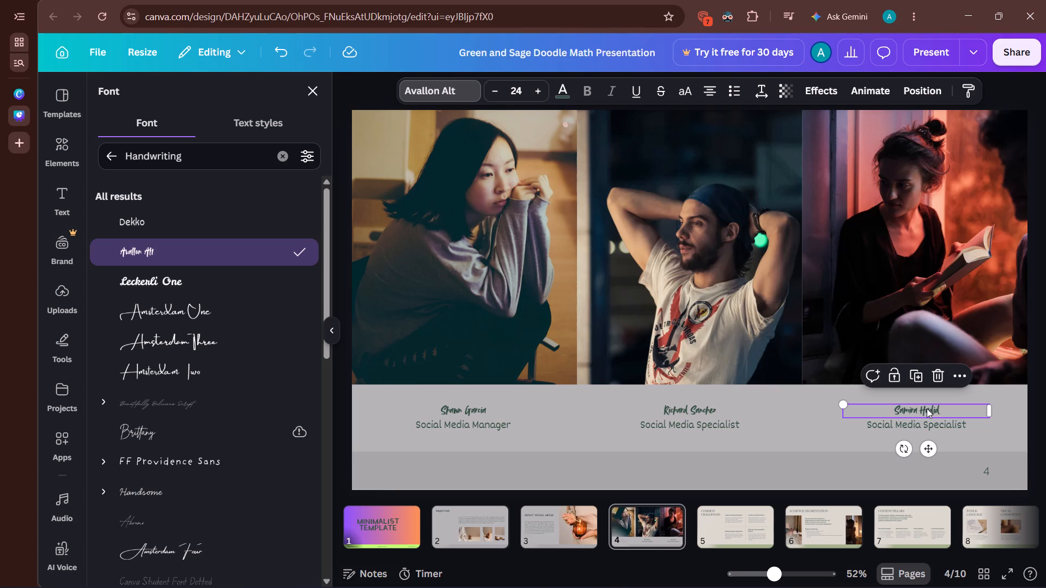
click(942, 424)
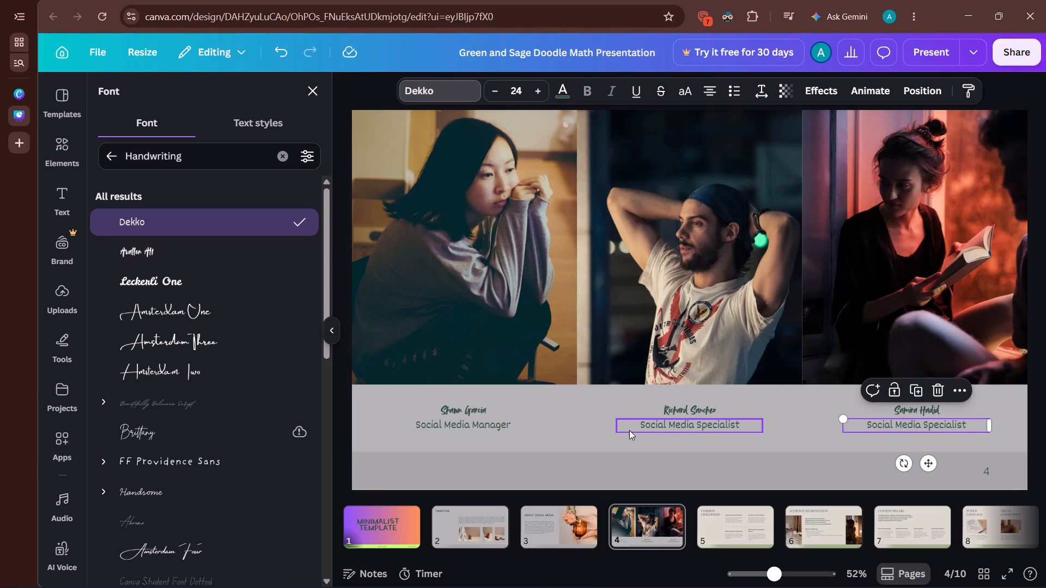
click(469, 424)
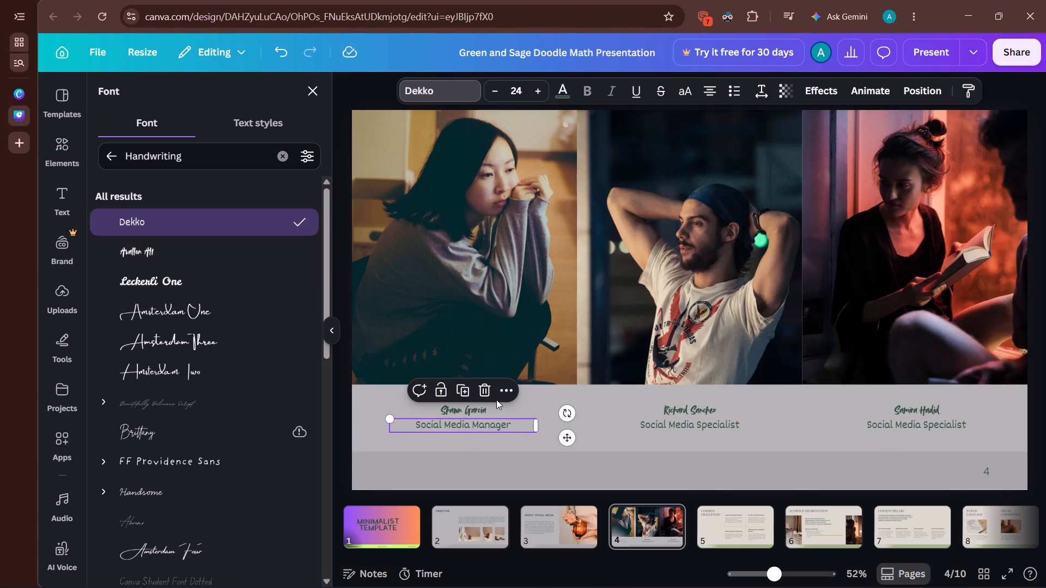
click(466, 89)
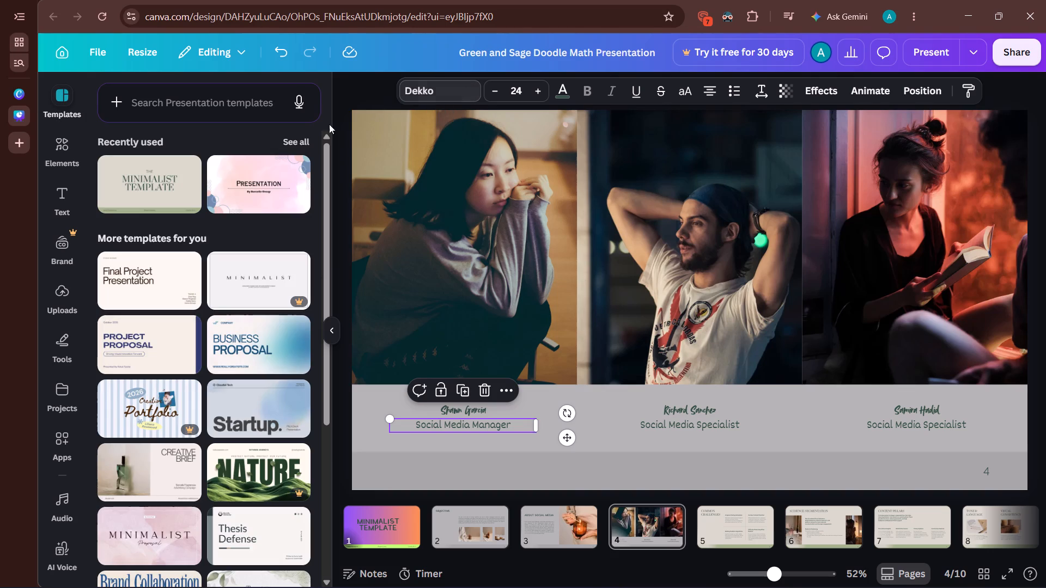
click(419, 94)
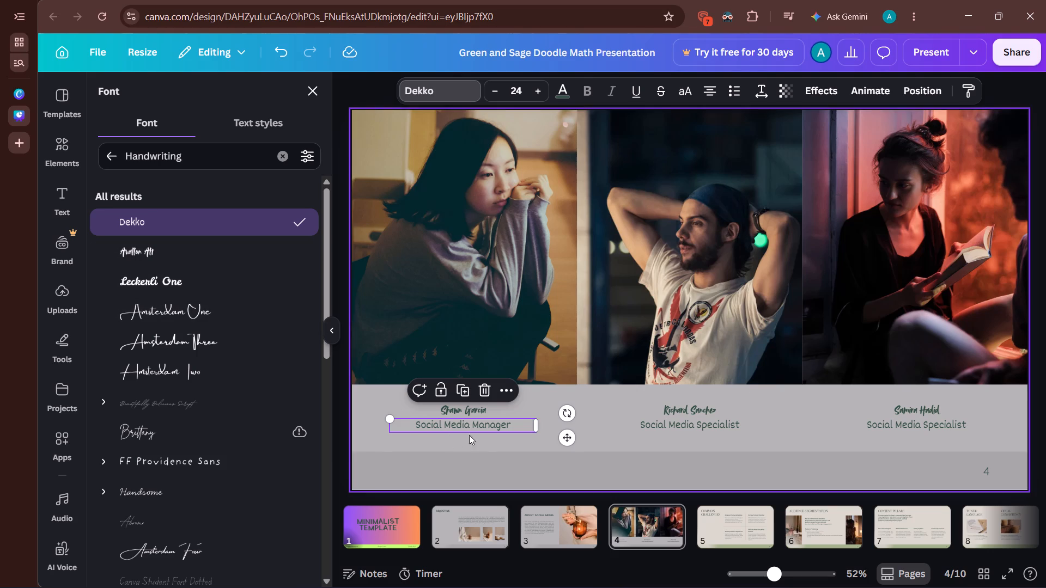
click(489, 434)
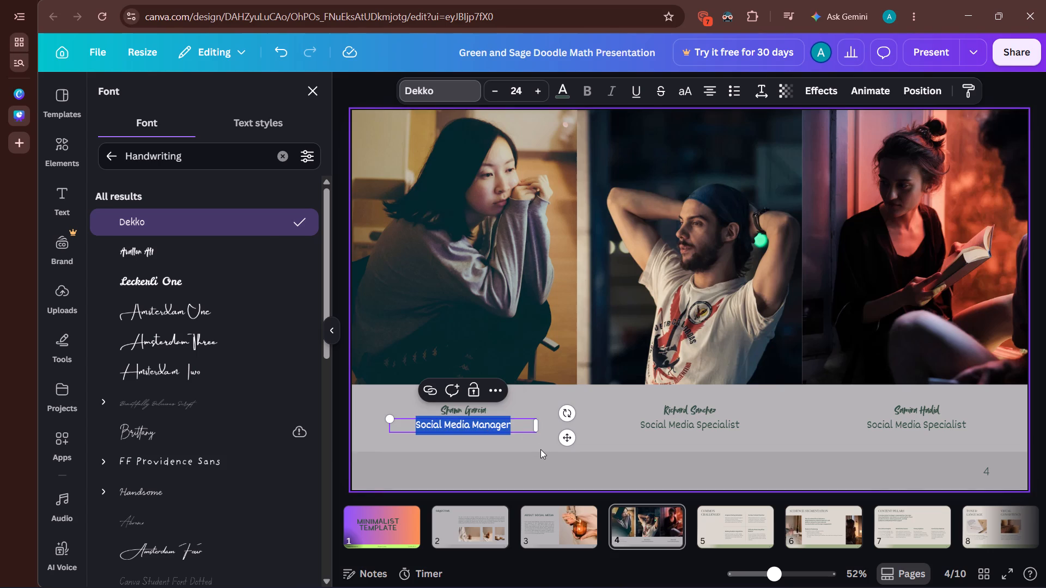
click(540, 449)
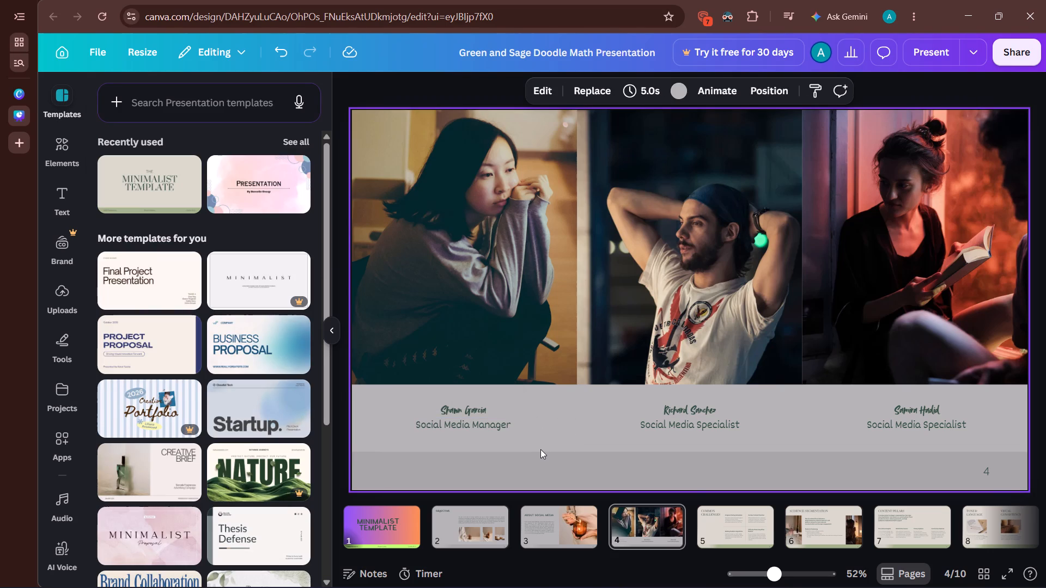
Apply the Celandine handwriting font to the "Social Media Manager" title on slide 4.
click(499, 430)
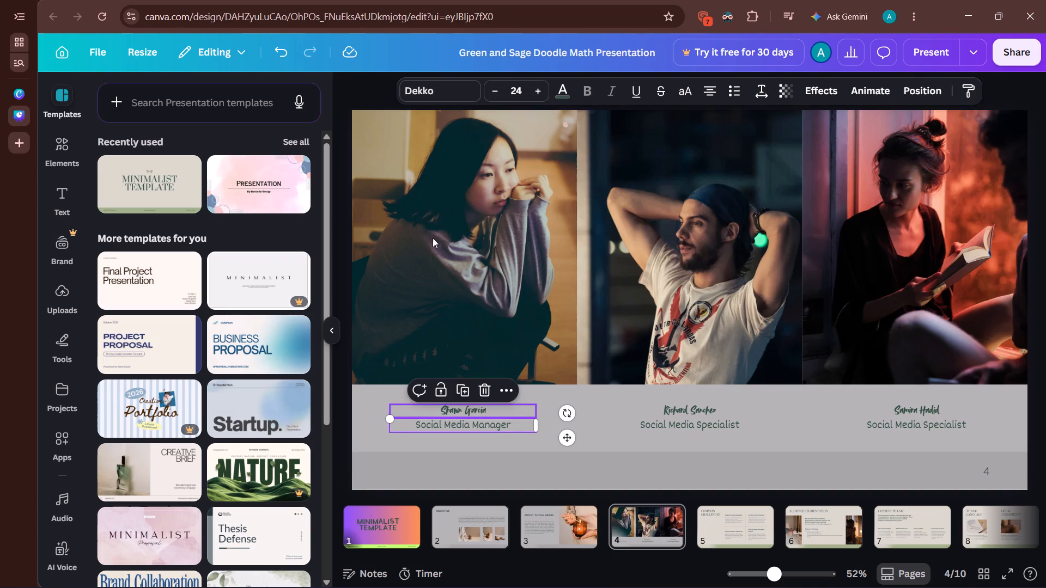
click(443, 93)
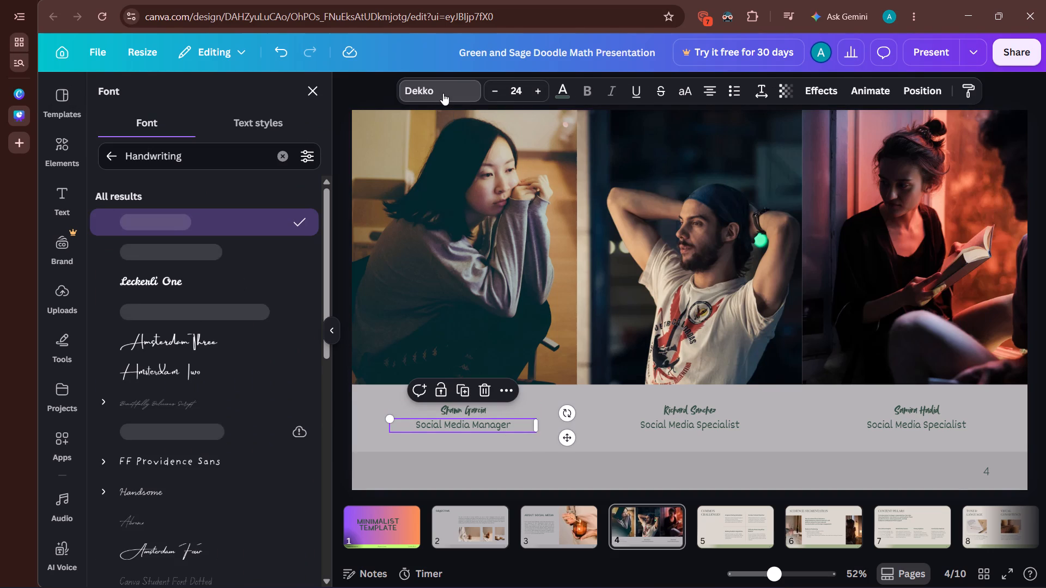
scroll(183, 341, down, 1)
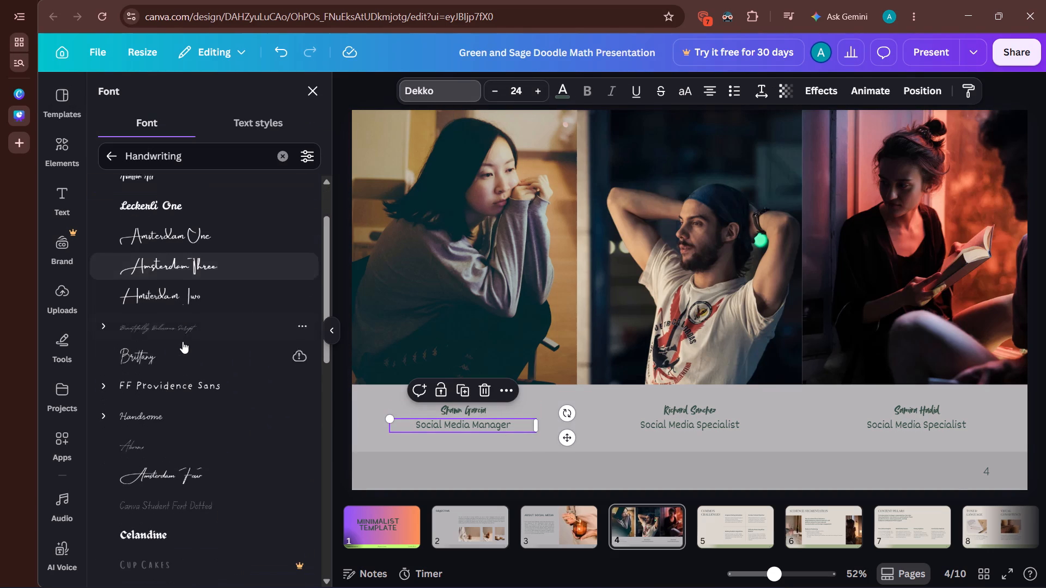
scroll(183, 341, down, 1)
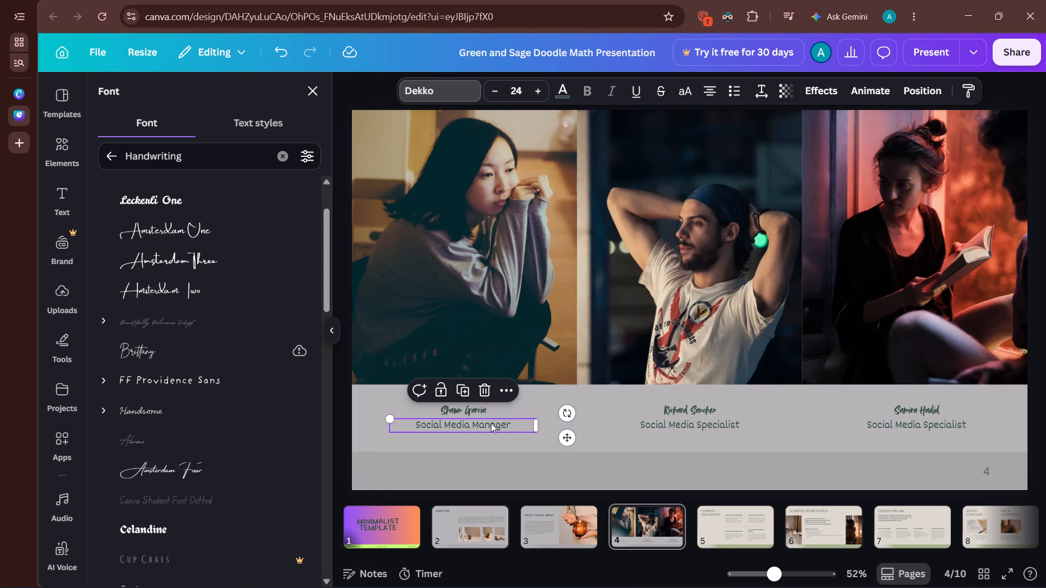
scroll(233, 262, up, 2)
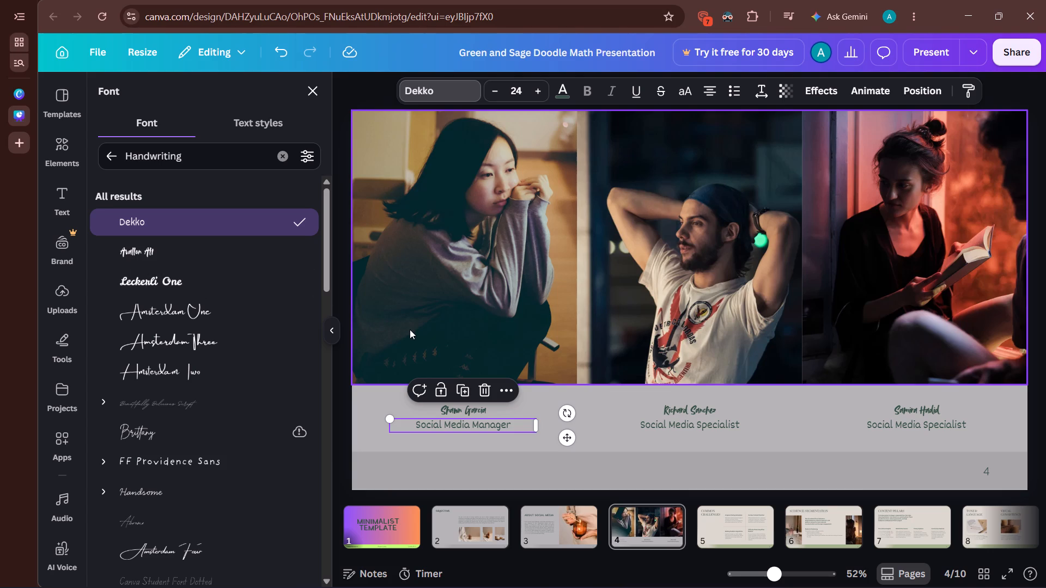
scroll(204, 390, down, 1)
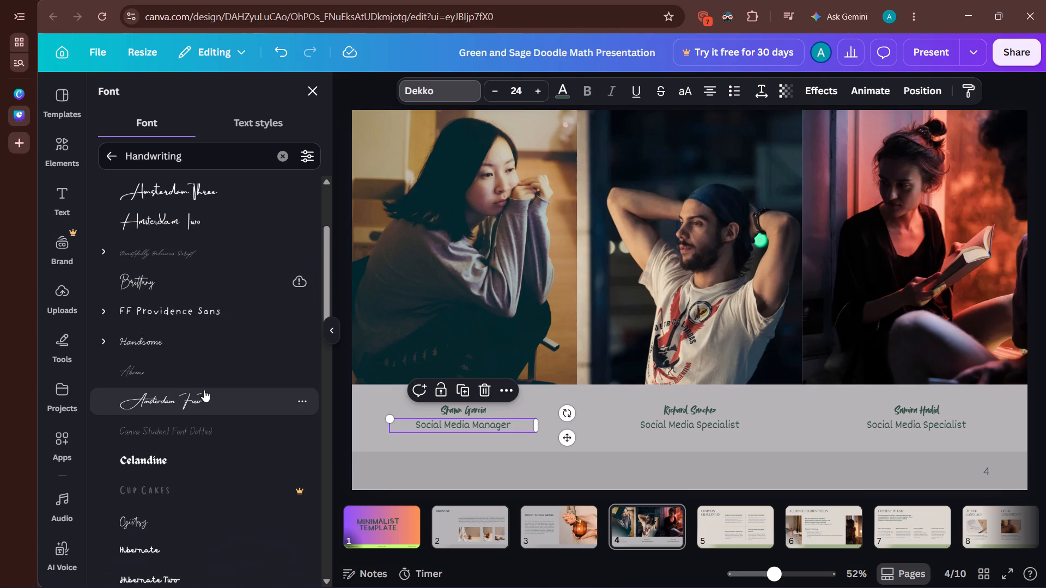
scroll(204, 390, down, 2)
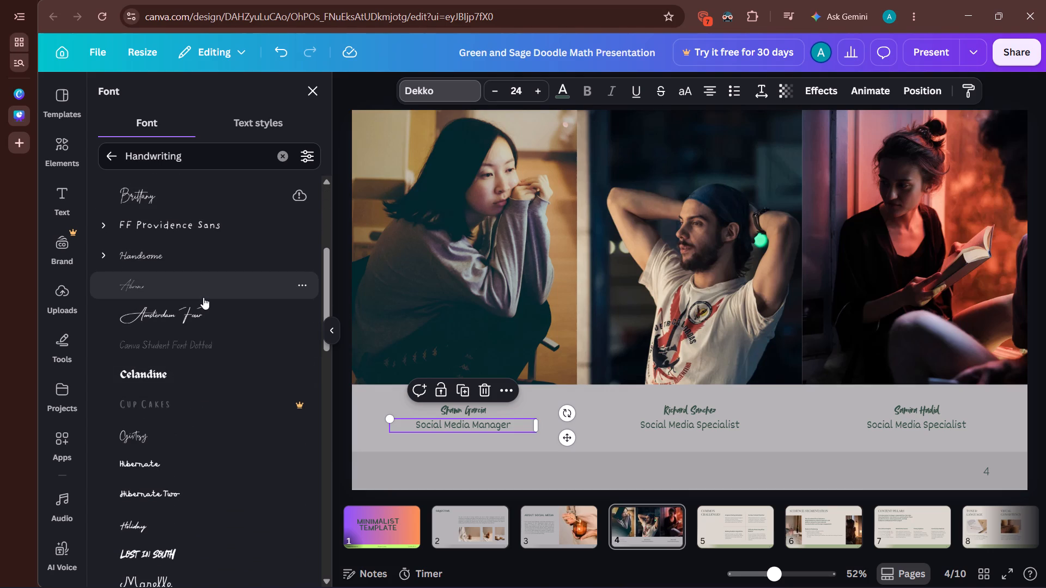
click(232, 369)
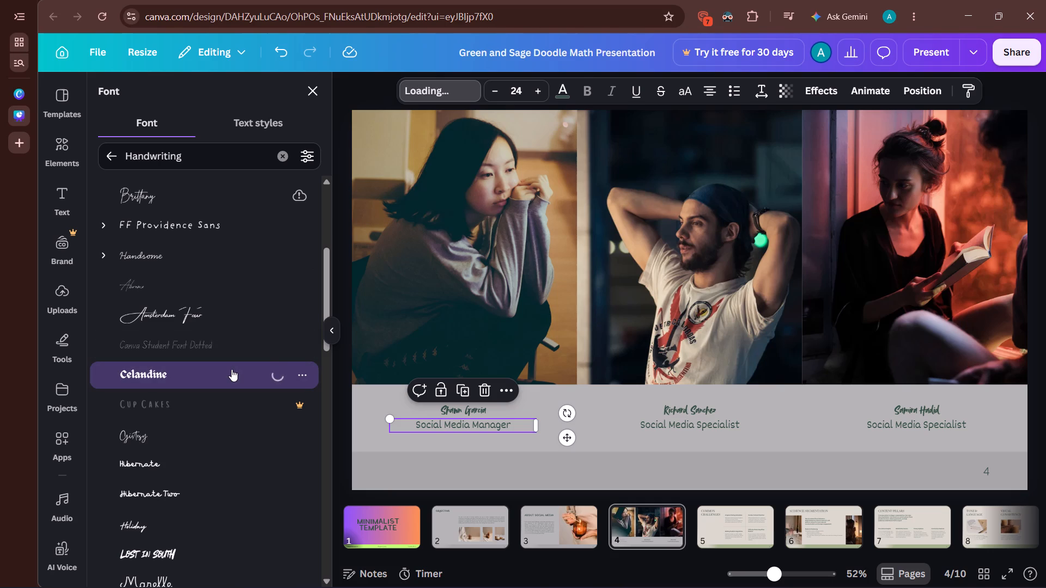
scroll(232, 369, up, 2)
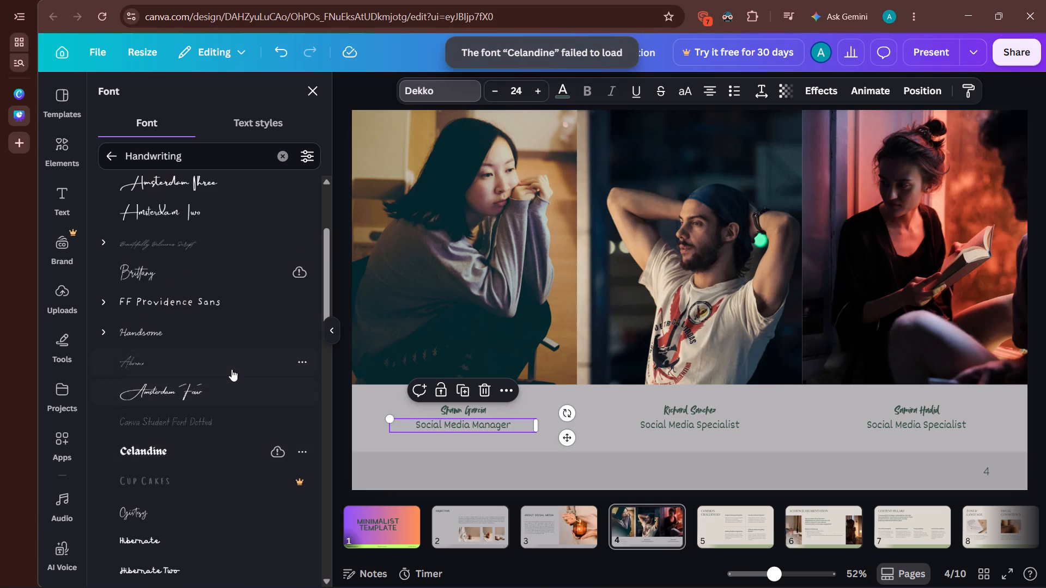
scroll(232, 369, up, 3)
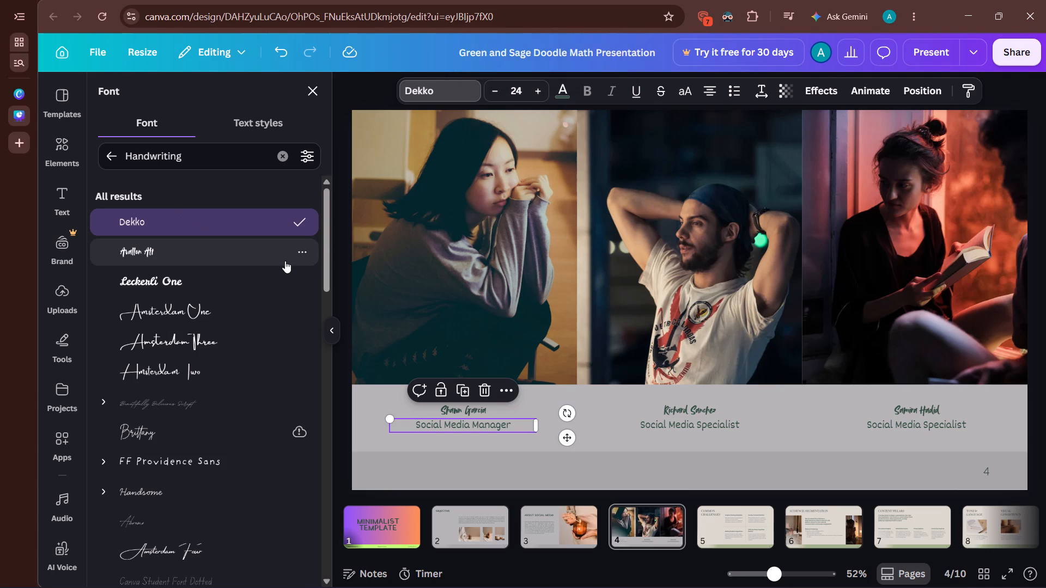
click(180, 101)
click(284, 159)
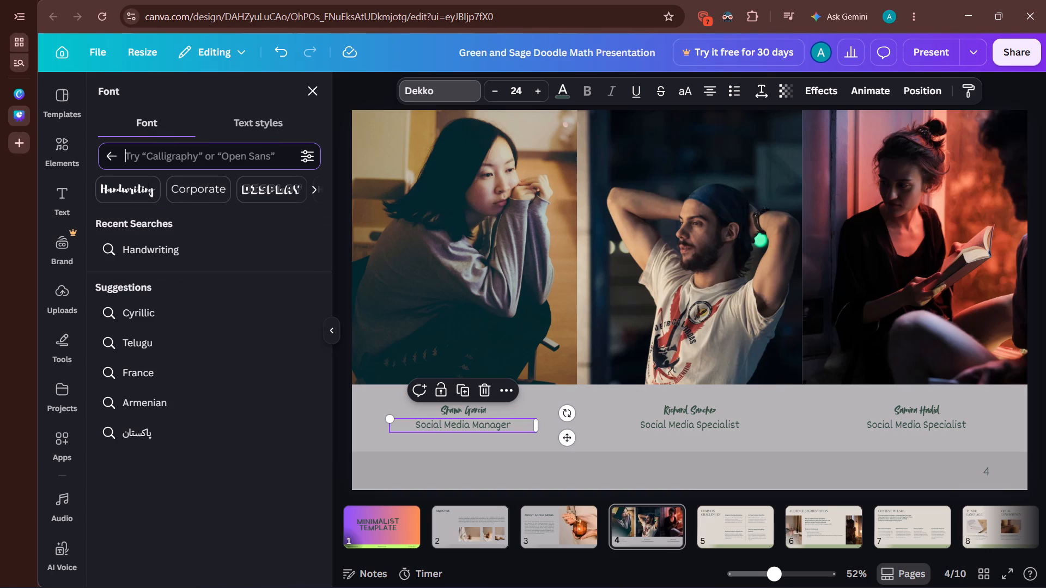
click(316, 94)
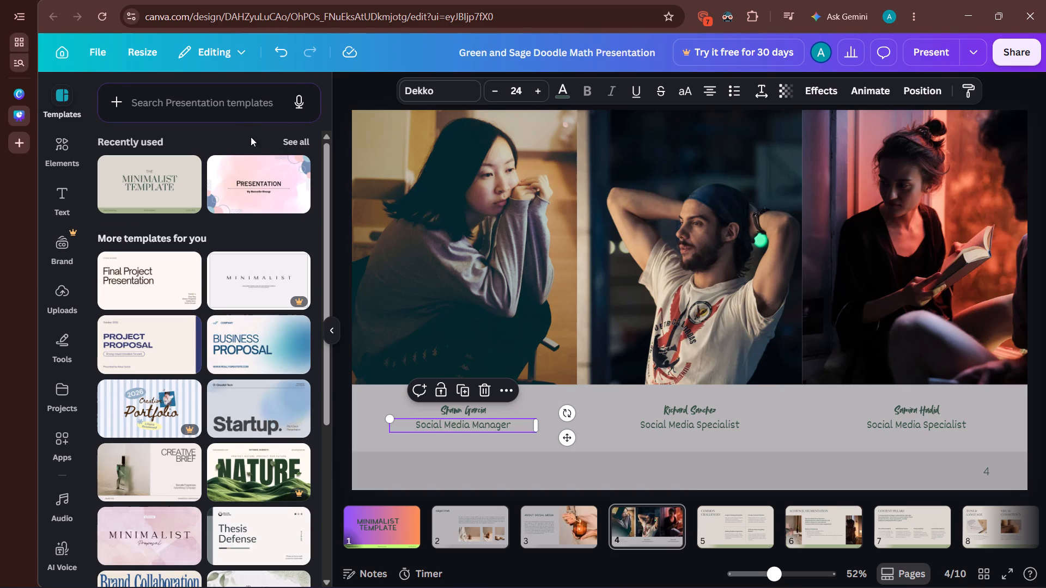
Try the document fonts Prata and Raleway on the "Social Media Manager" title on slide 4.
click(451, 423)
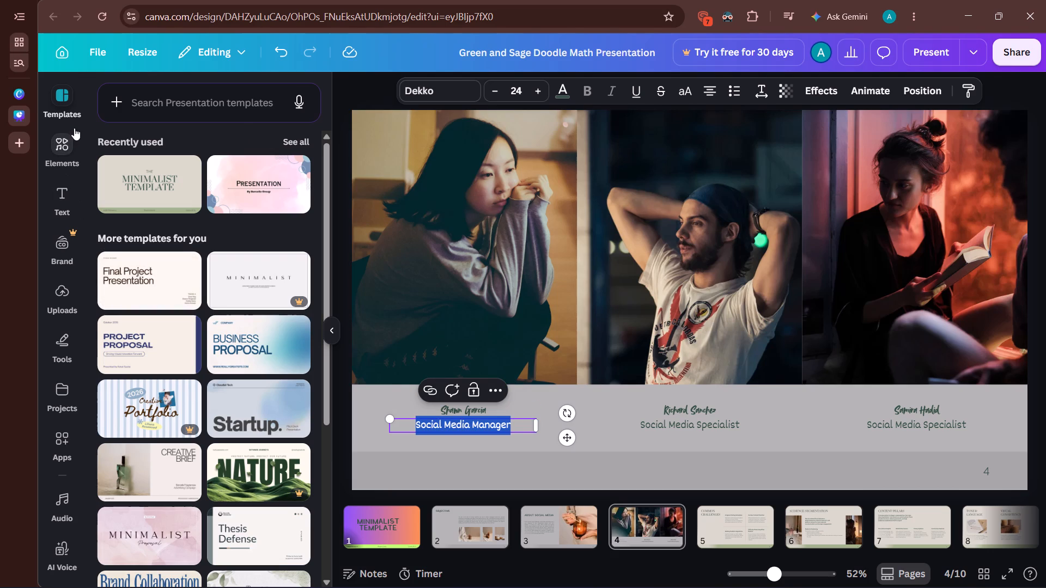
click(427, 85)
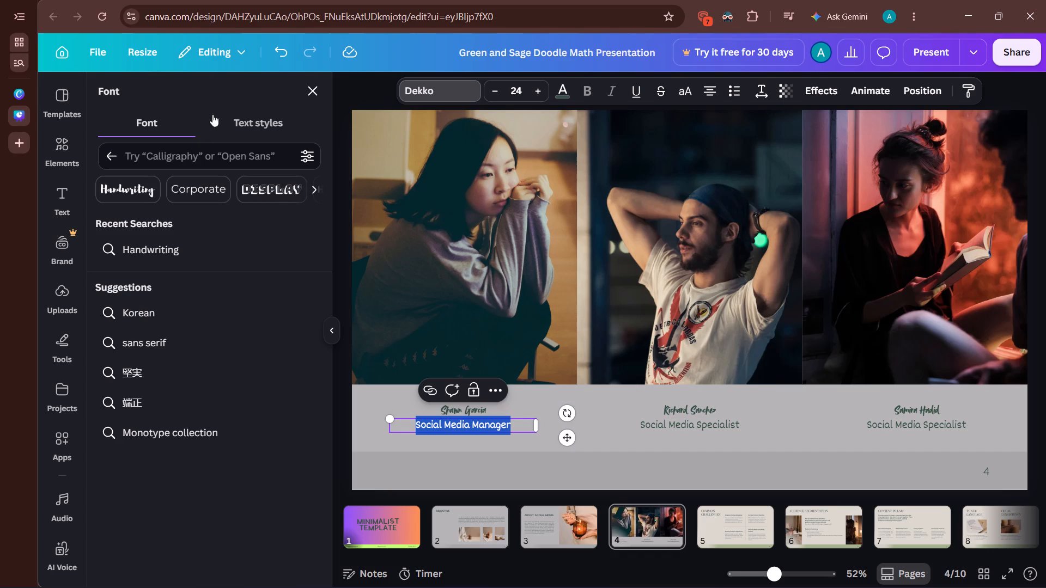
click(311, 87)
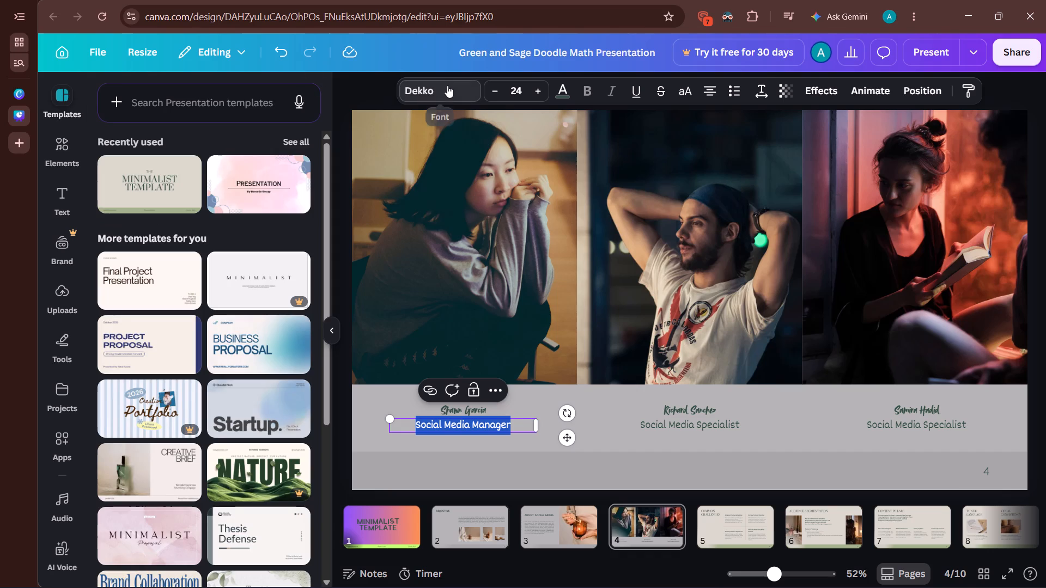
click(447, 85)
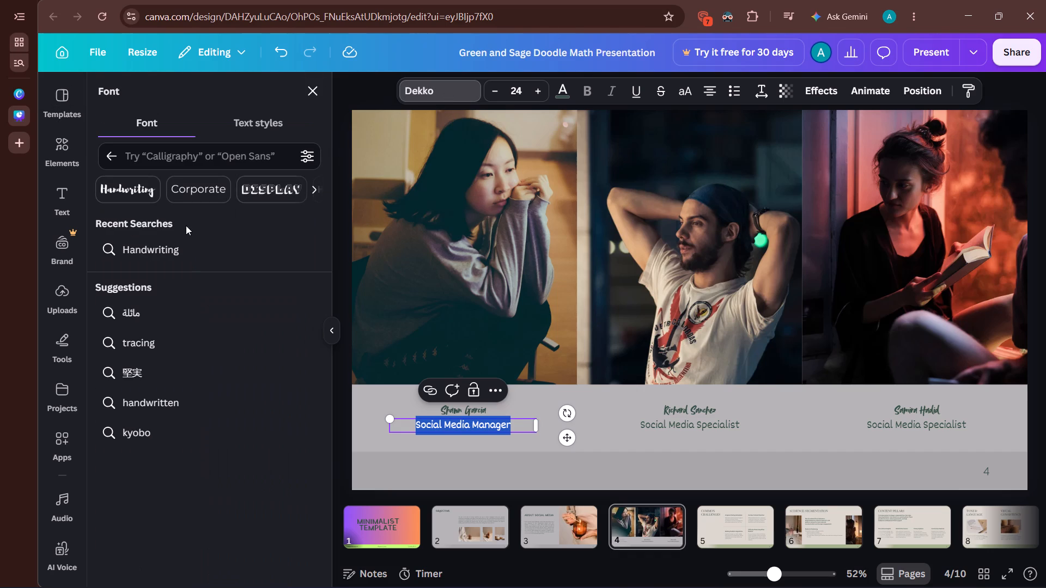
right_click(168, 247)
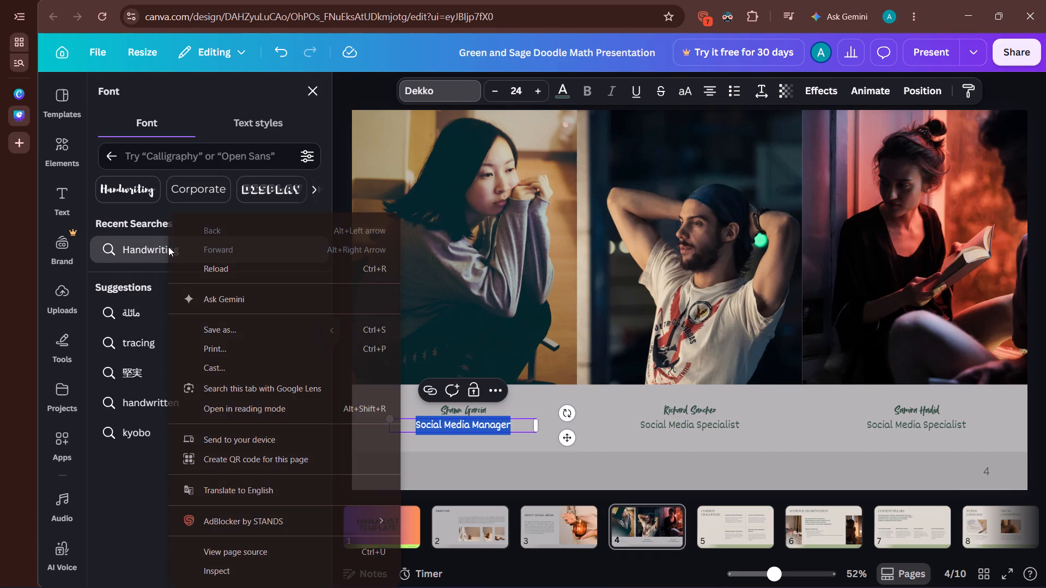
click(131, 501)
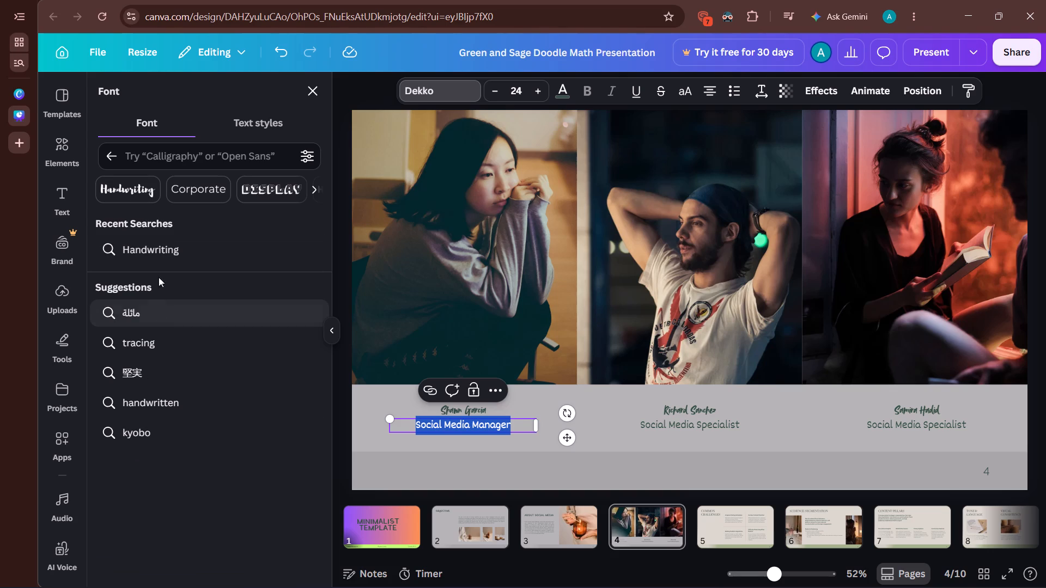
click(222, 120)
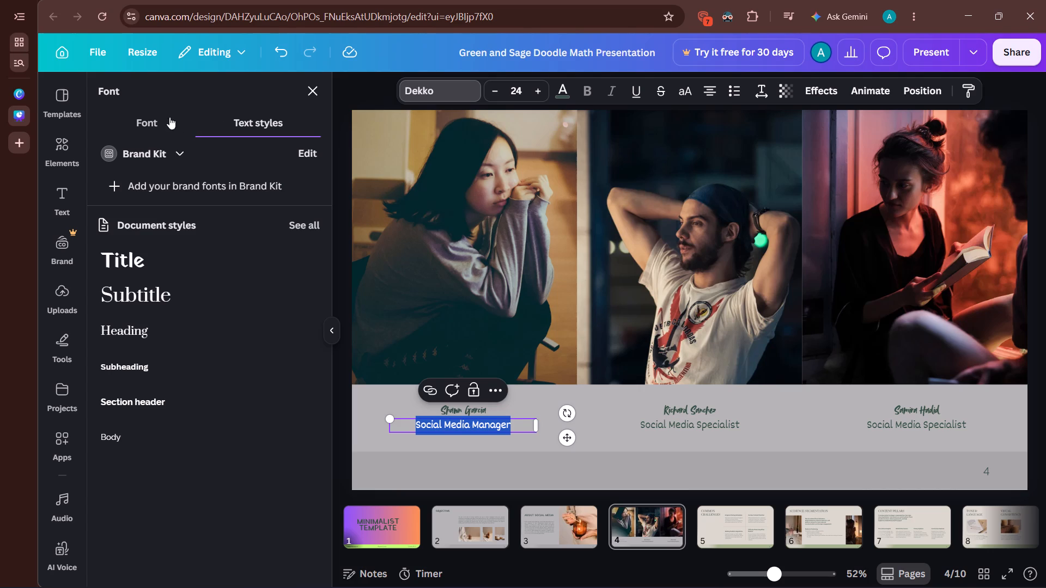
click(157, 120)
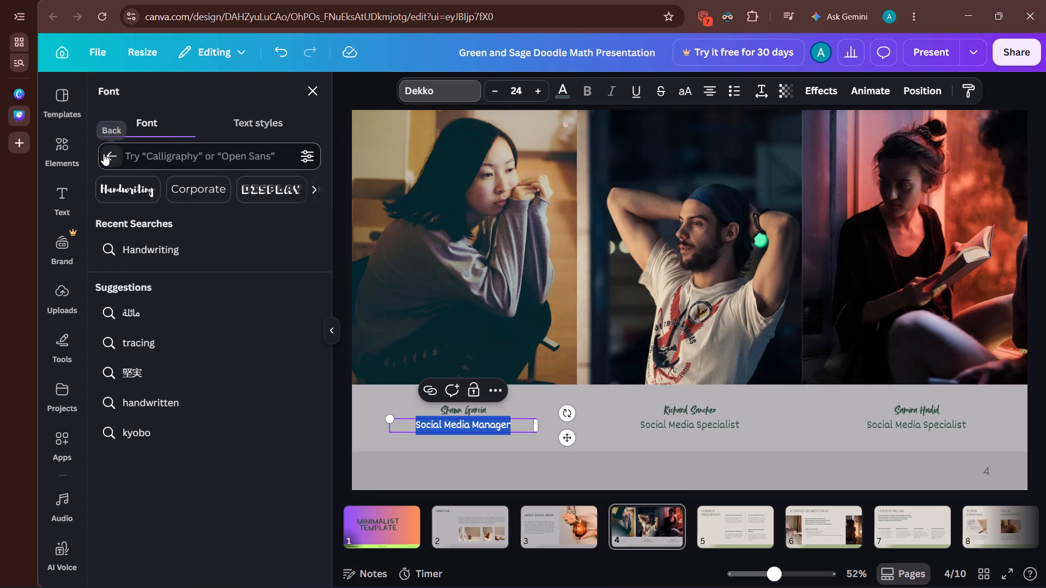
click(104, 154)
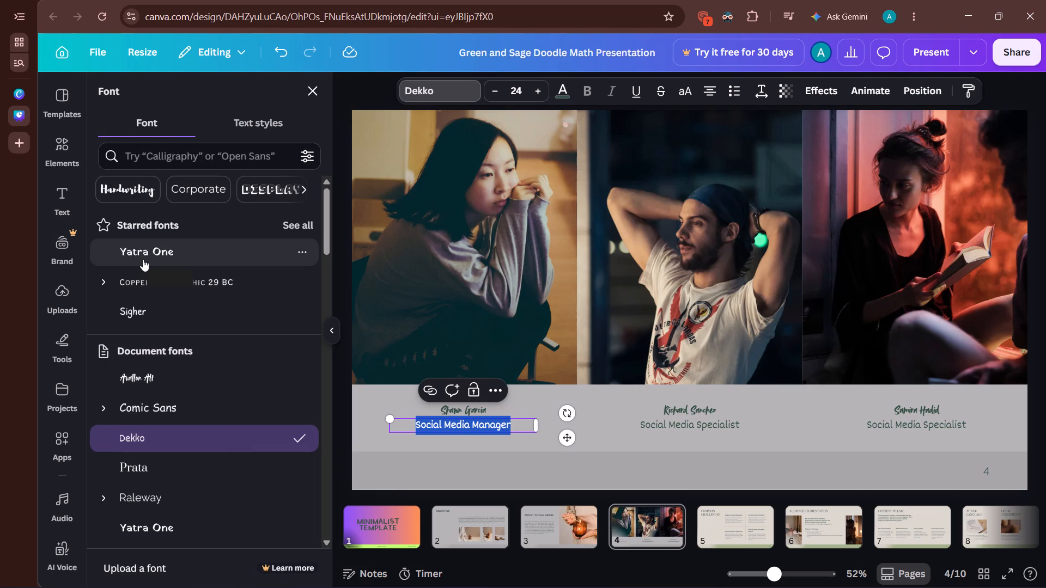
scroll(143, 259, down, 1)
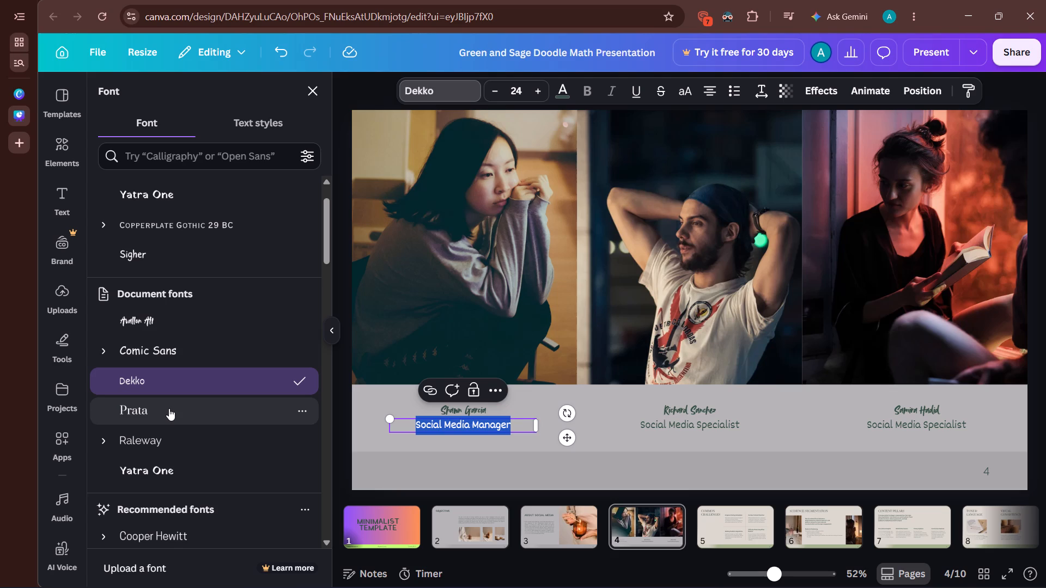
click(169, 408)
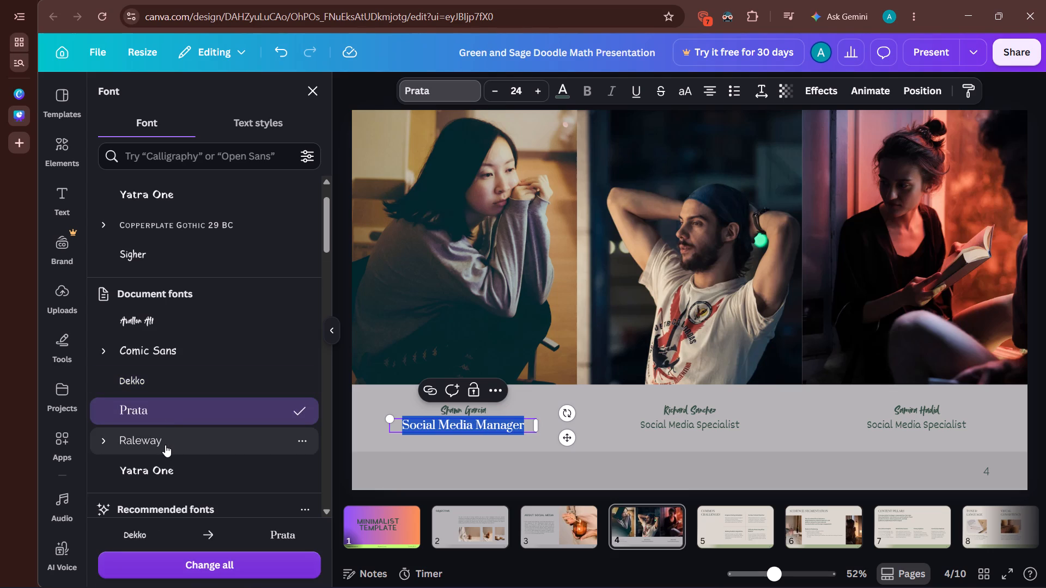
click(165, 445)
Apply the recently used Sigher font to the "Social Media Manager" title on slide 4.
scroll(165, 453, down, 2)
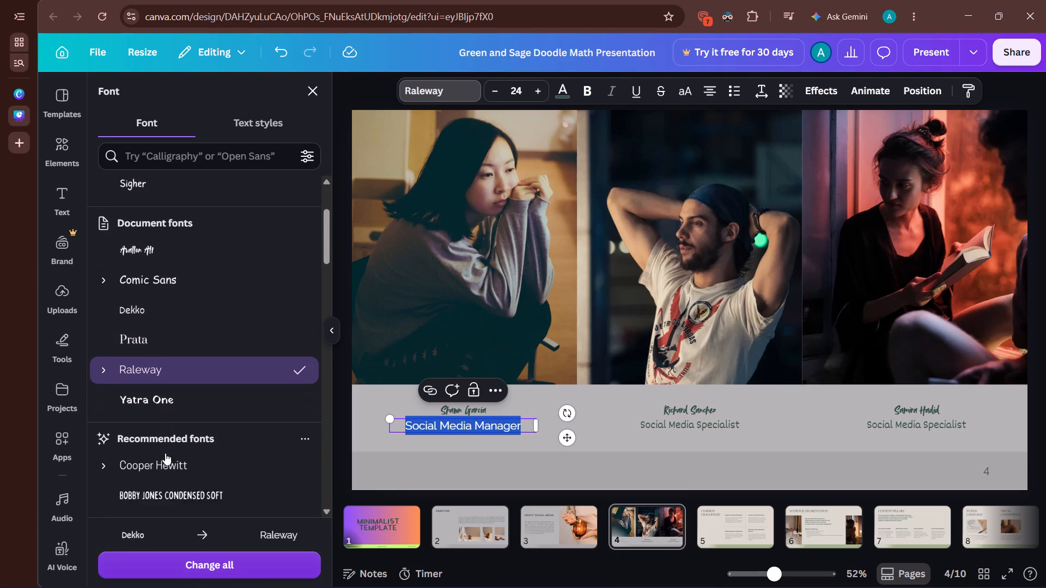
scroll(165, 453, down, 4)
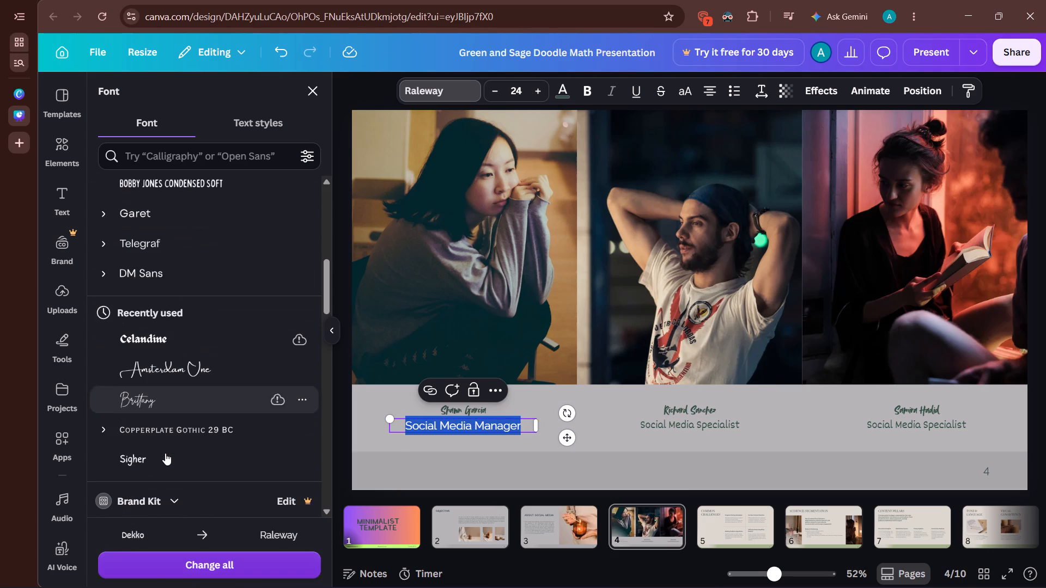
scroll(165, 453, down, 2)
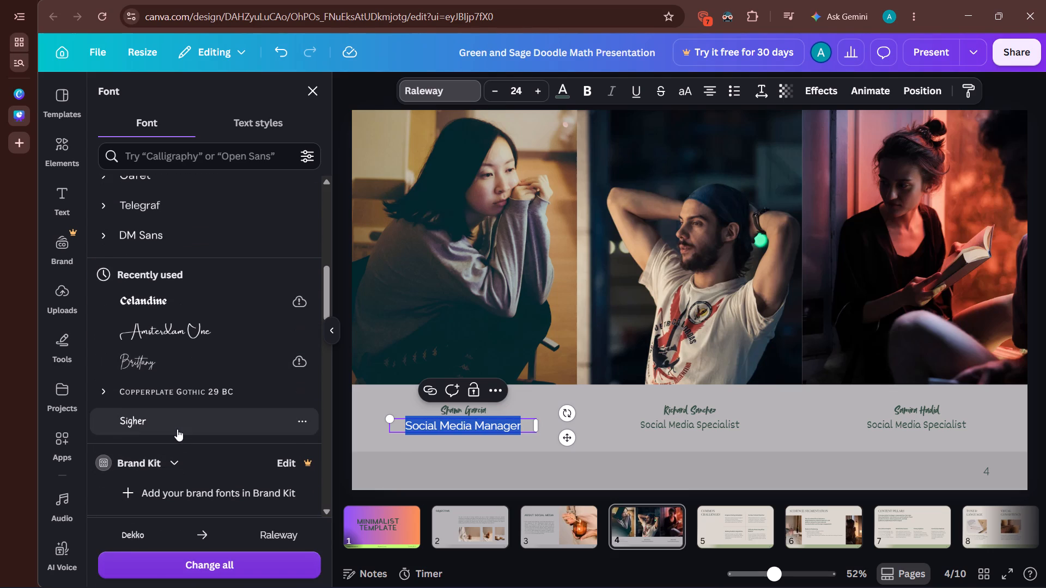
click(177, 429)
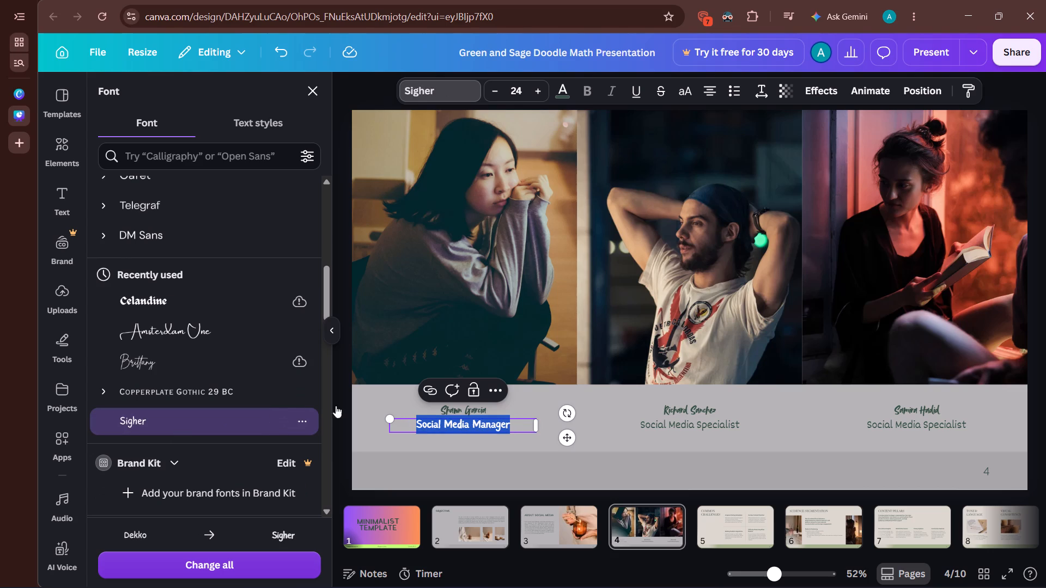
Apply the Sigher font to both "Social Media Specialist" titles beneath the middle and reading woman's photos.
click(654, 426)
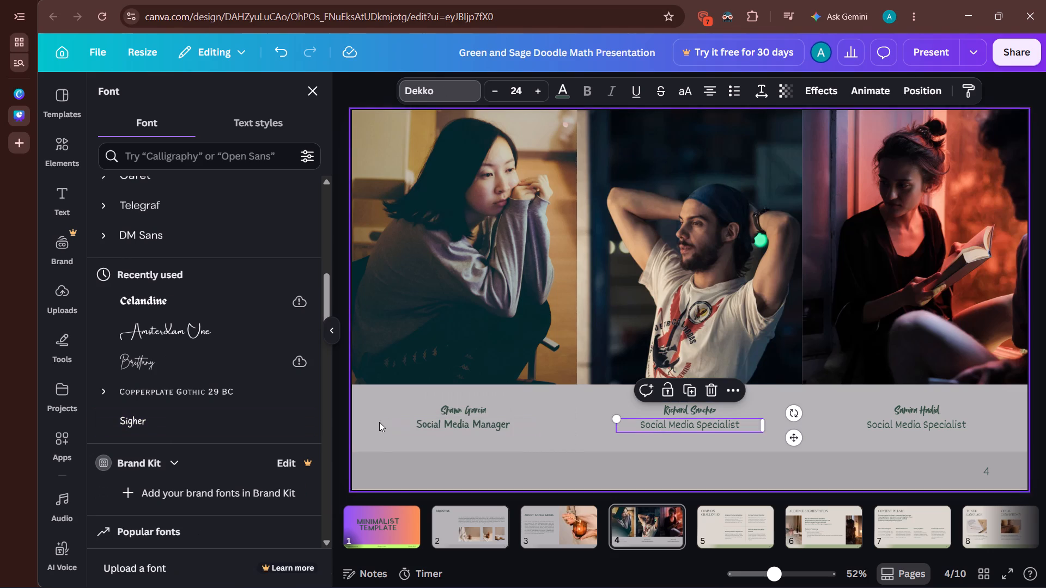
click(235, 411)
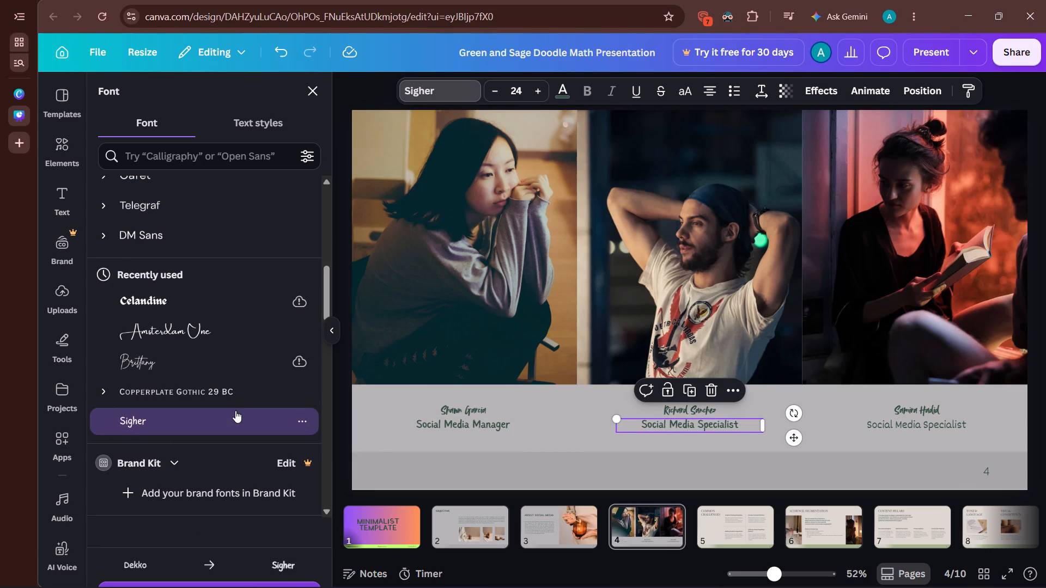
click(889, 432)
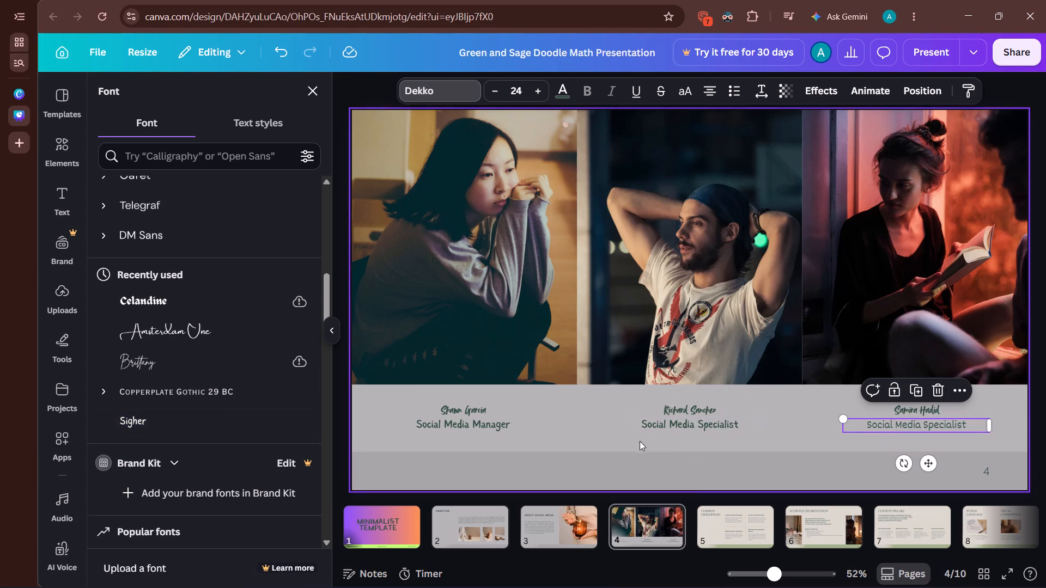
click(230, 431)
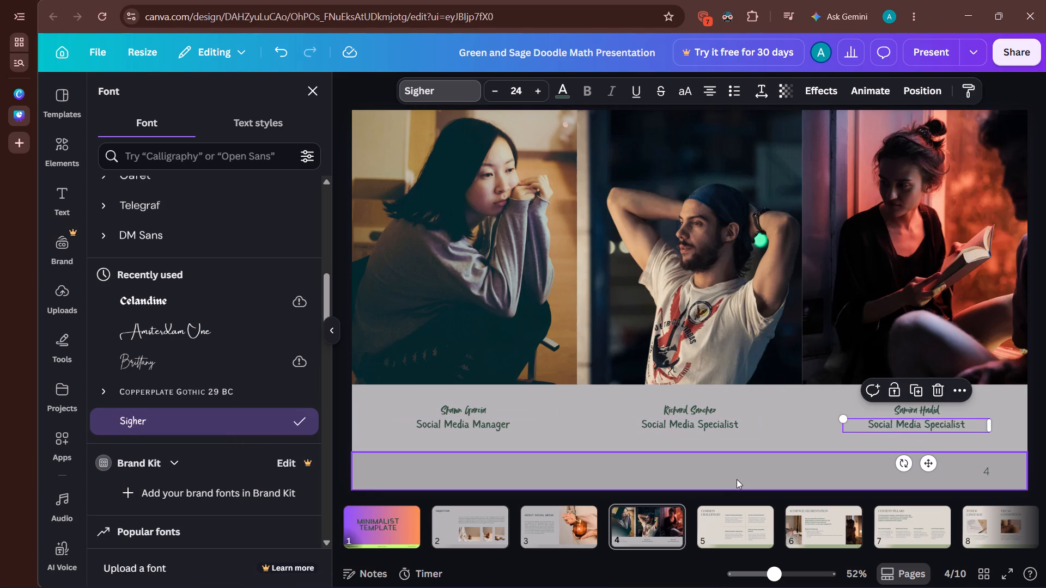
click(1019, 97)
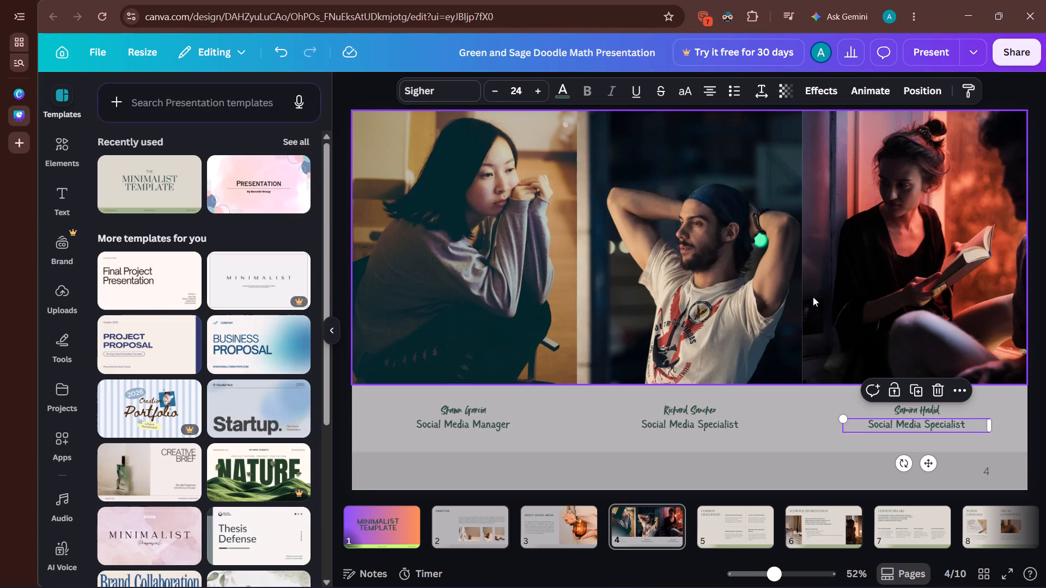
click(1032, 94)
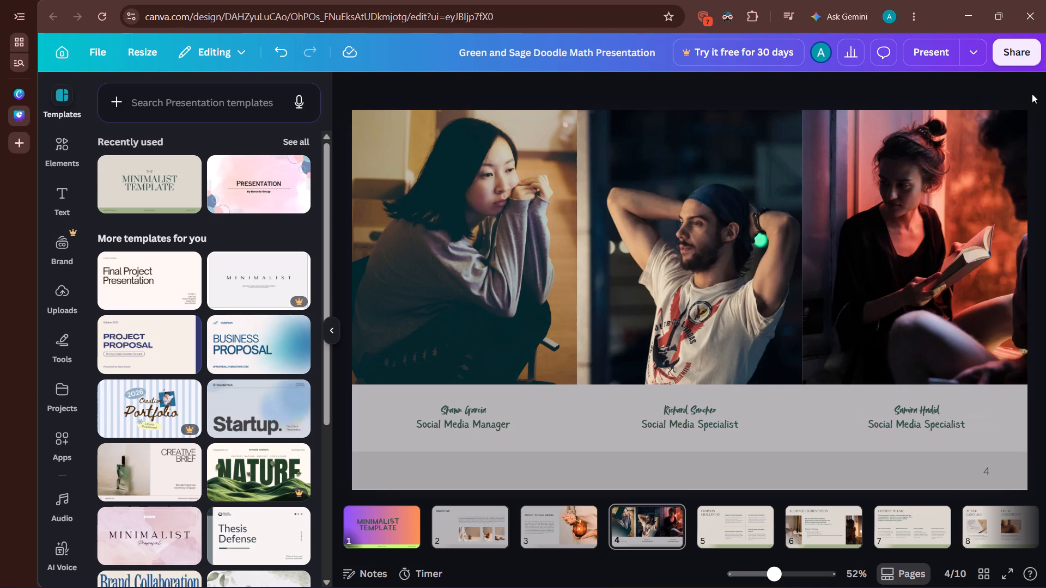
Change the background of slide 5, "Common Challenges", to the same default light grey as the previous slides, one shade darker than #d9d9d9.
key(Right)
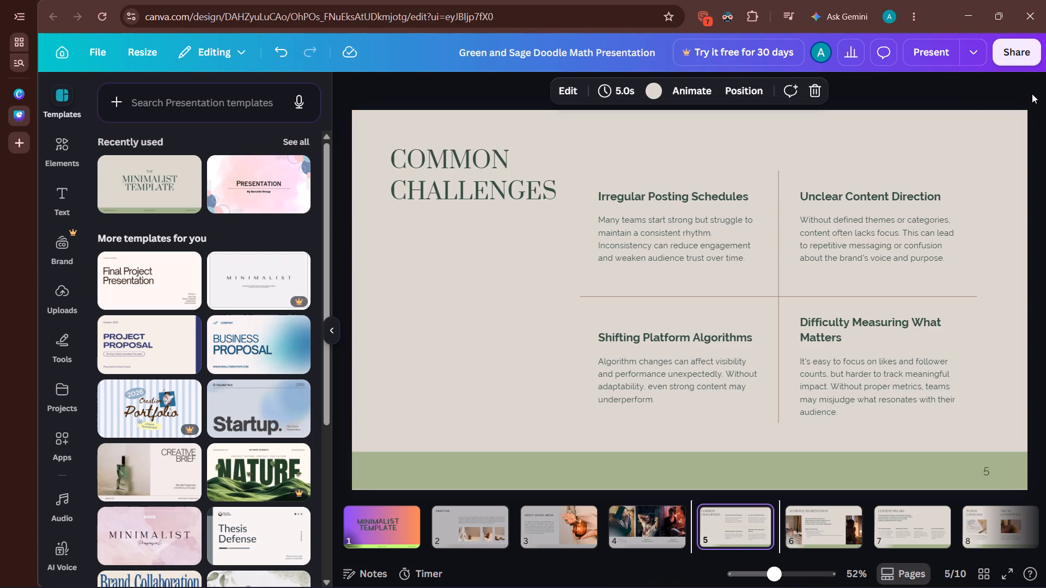
click(497, 275)
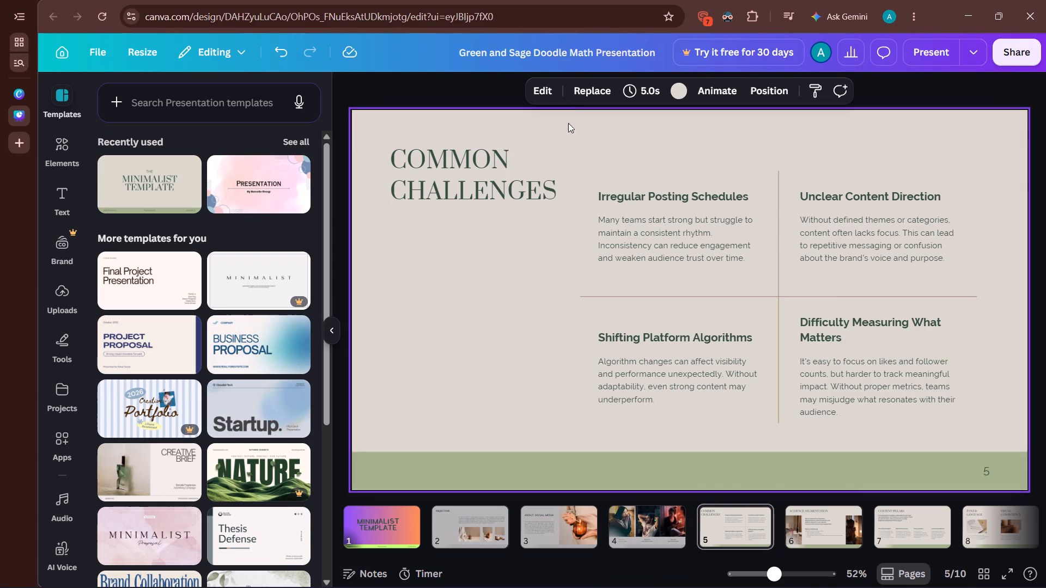
click(685, 88)
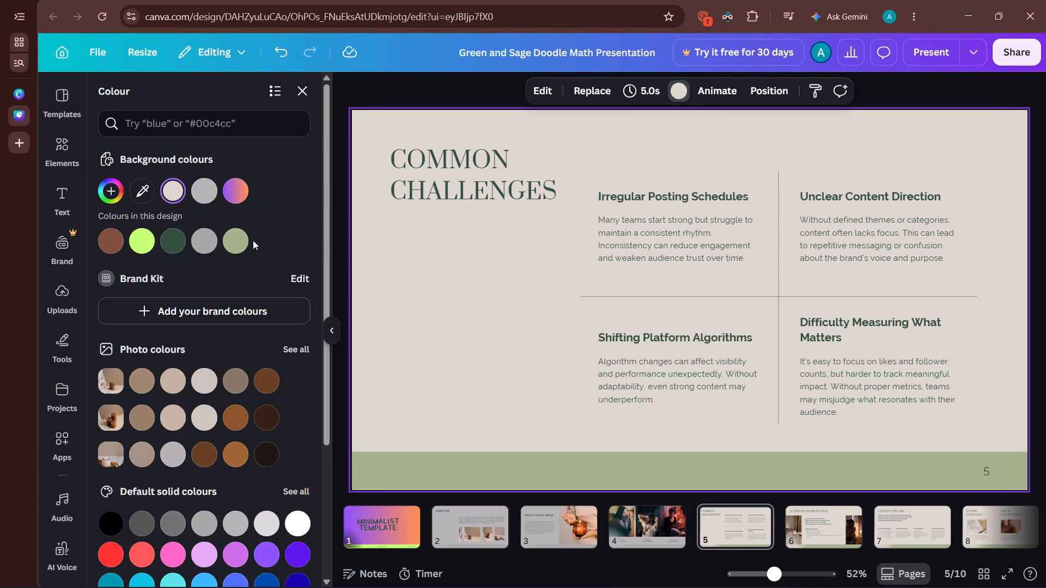
scroll(230, 292, down, 2)
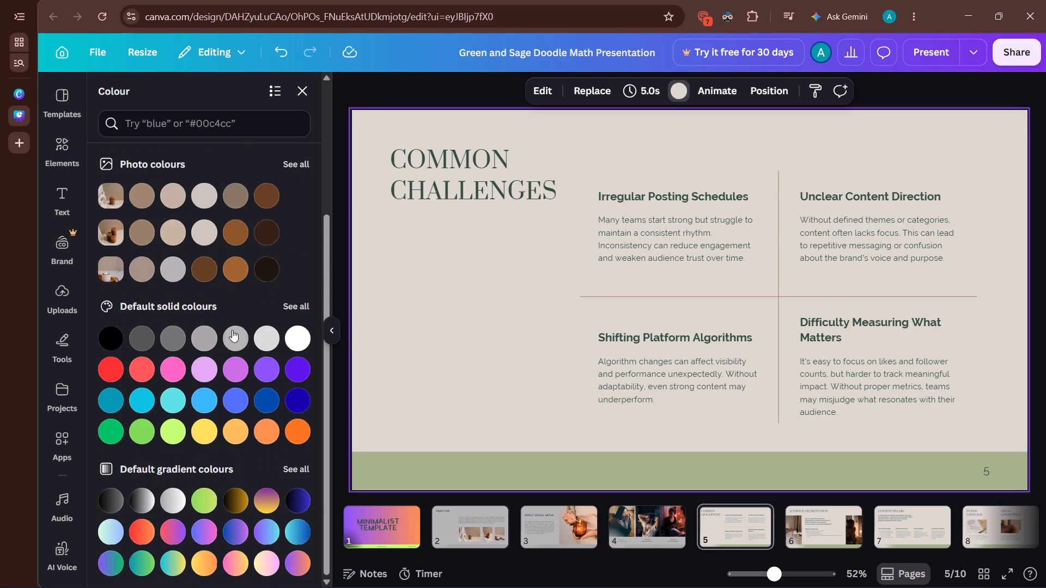
click(278, 336)
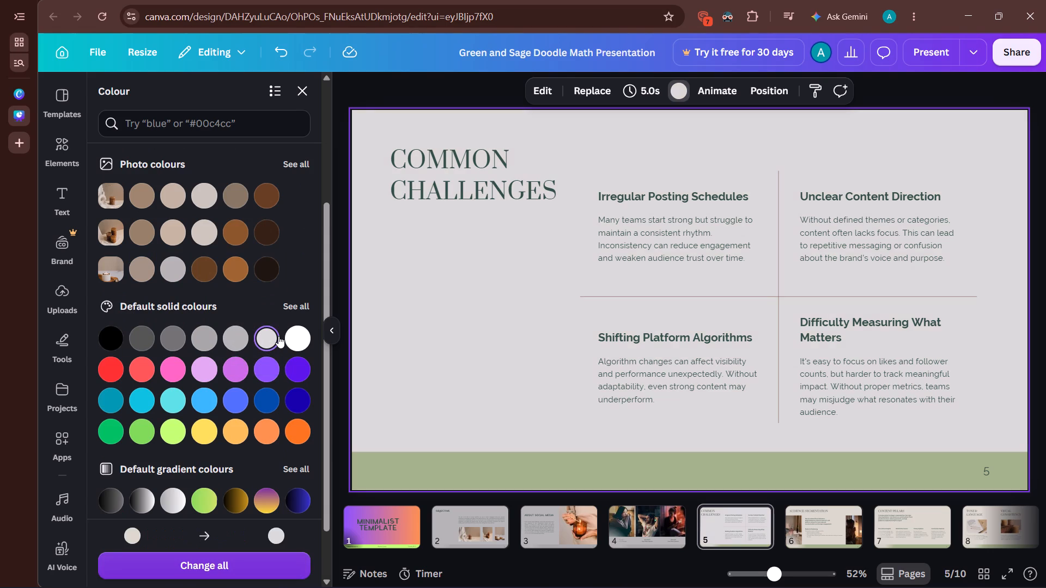
click(250, 338)
click(242, 339)
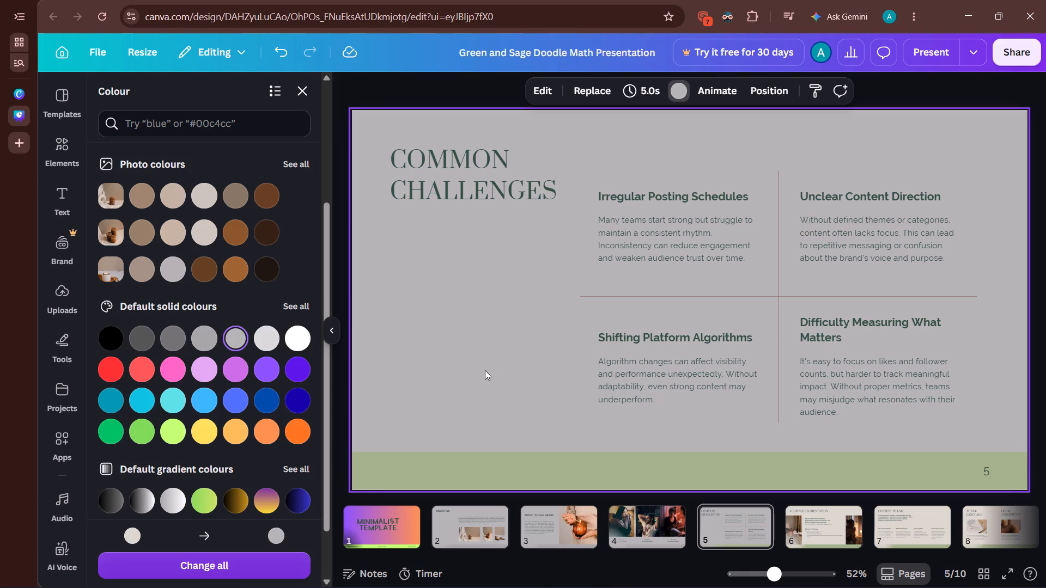
Recolour the green footer bar on slide 5 with the default solid grey one shade darker than the slide background.
click(540, 460)
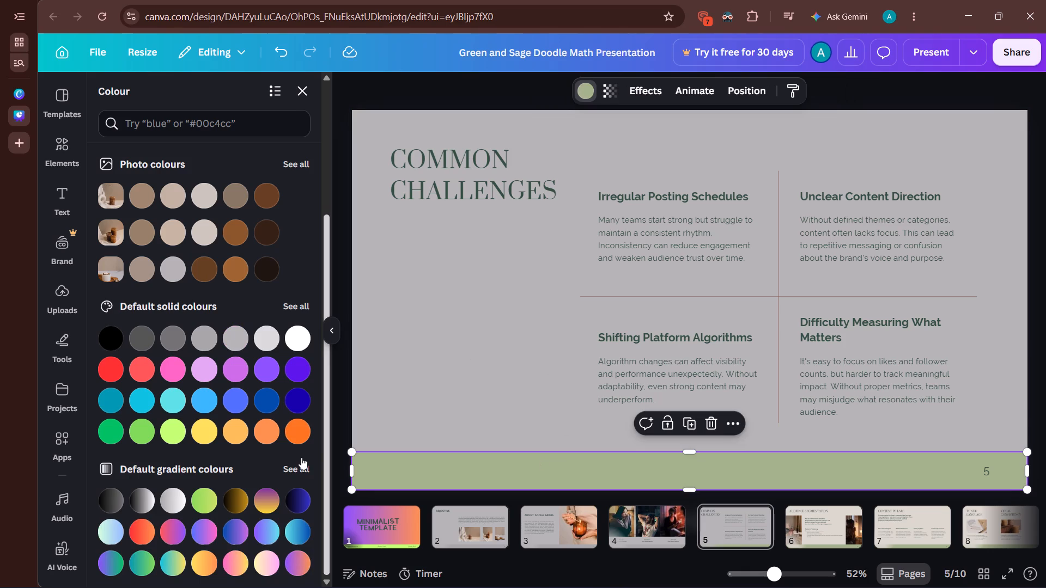
click(202, 339)
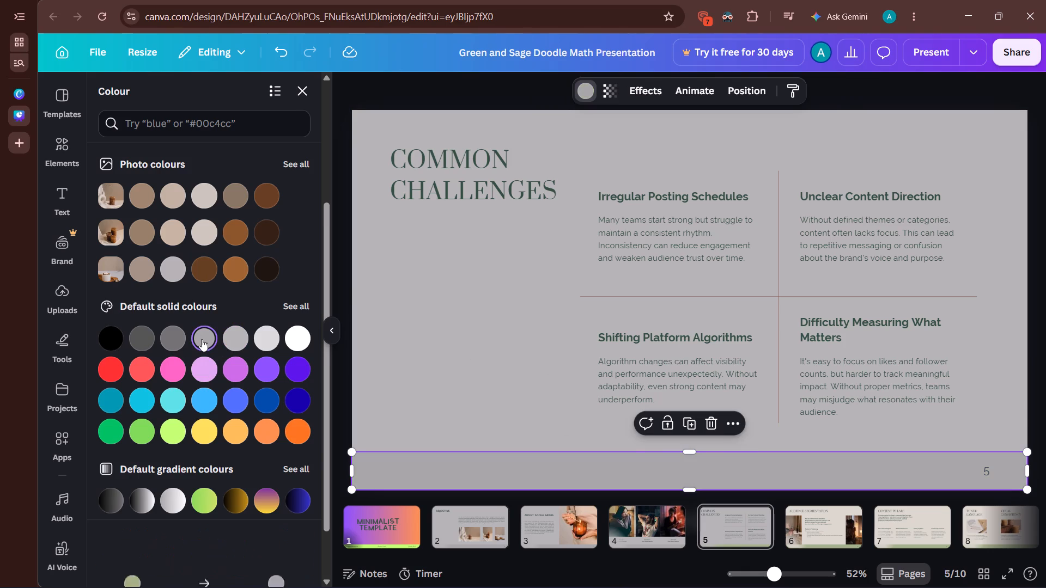
click(475, 292)
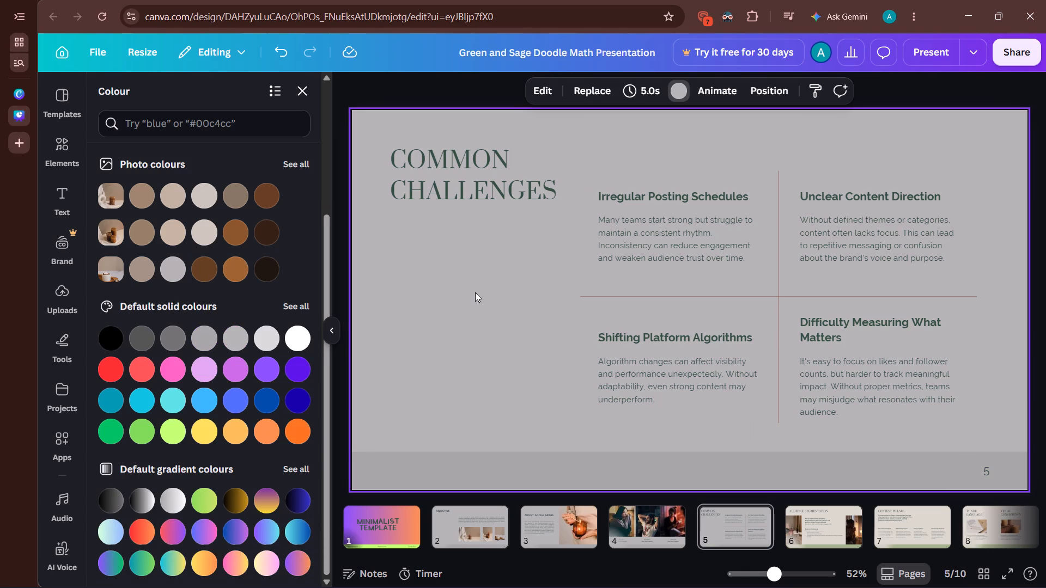
Apply the starred Yatra One font to the "Common Challenges" title on slide 5 and raise its size by three points.
click(520, 164)
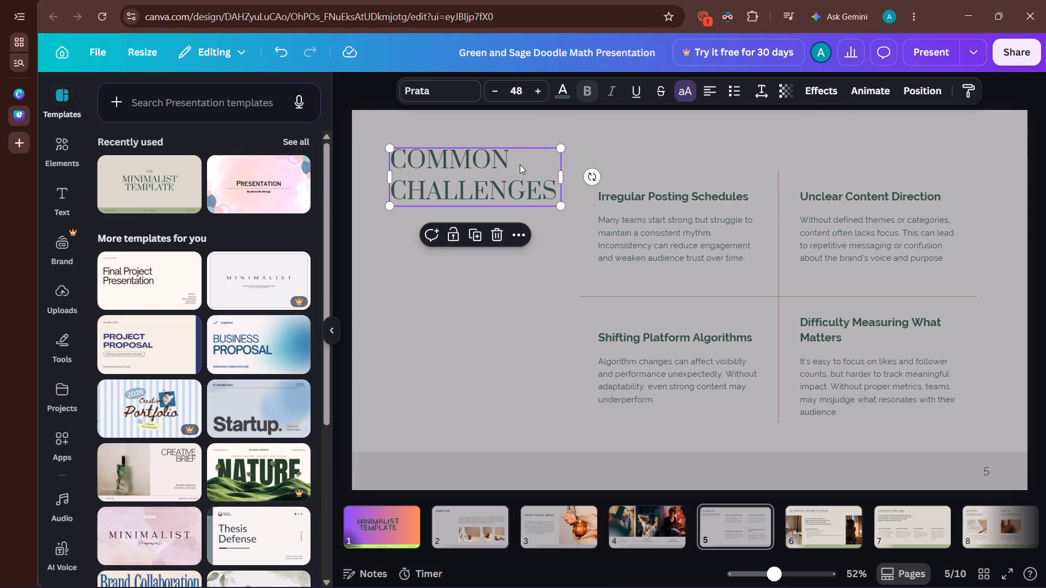
click(451, 99)
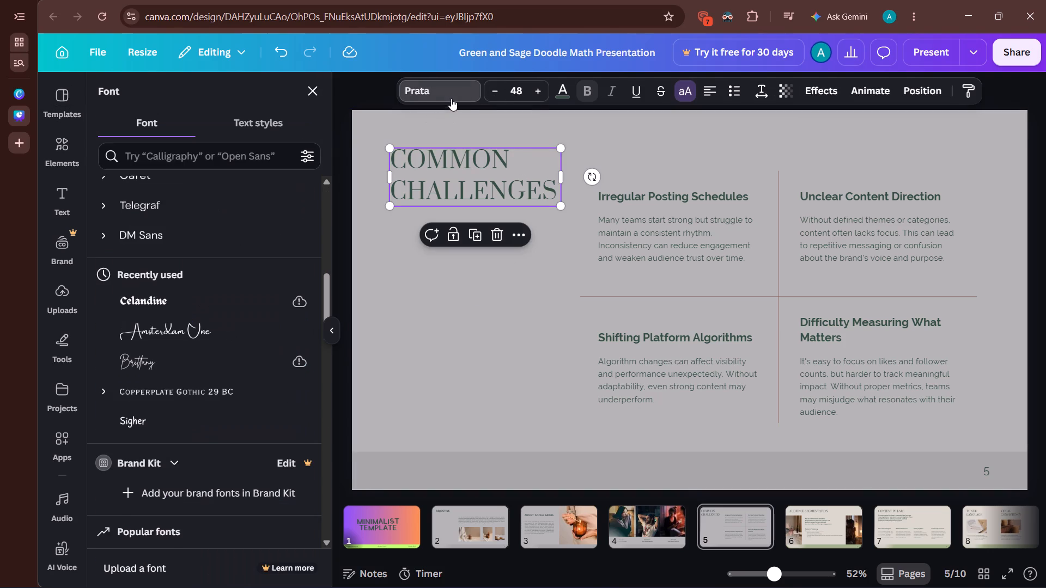
scroll(200, 262, up, 3)
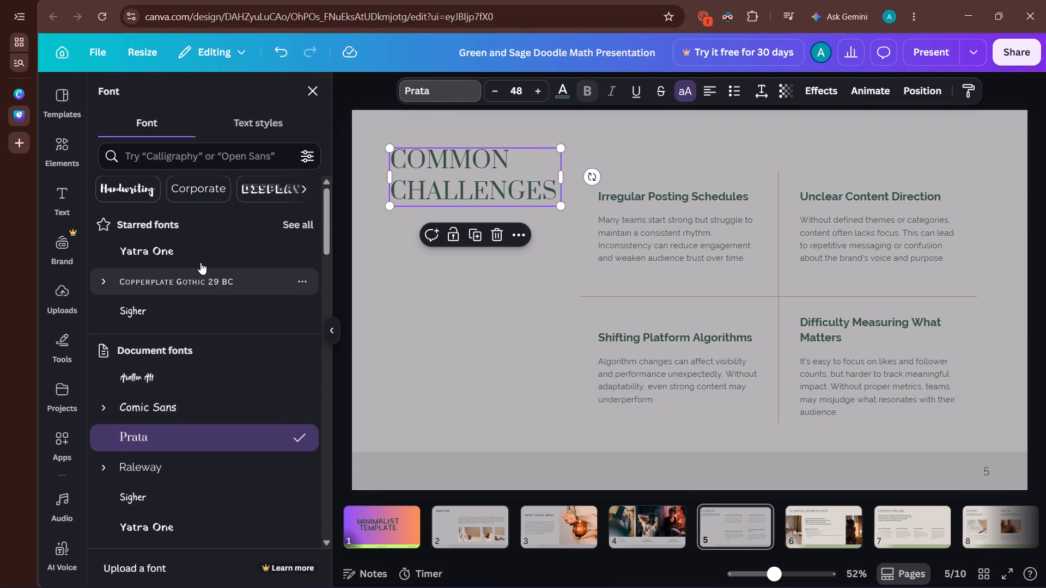
scroll(200, 262, up, 4)
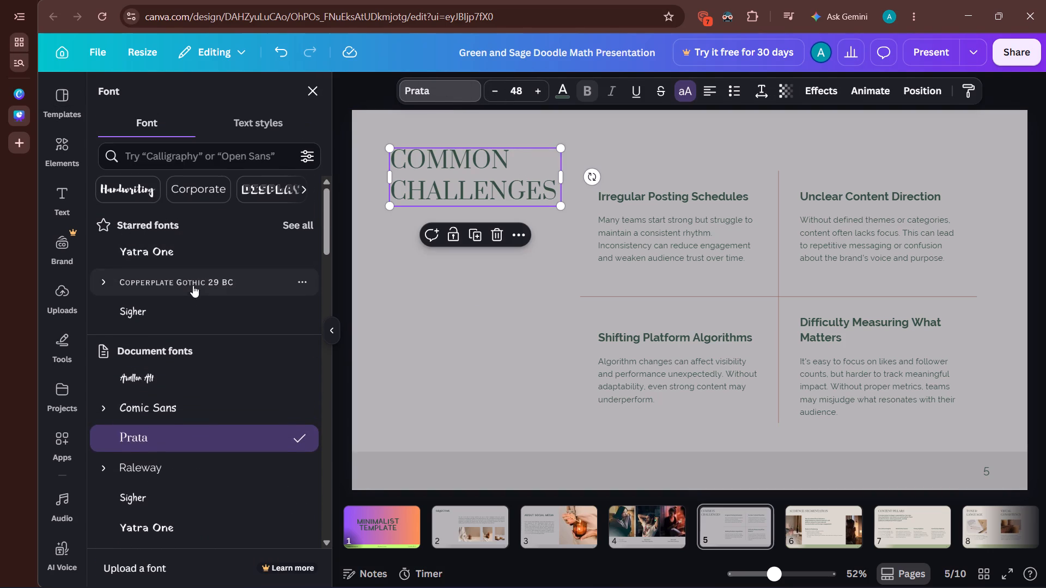
click(180, 255)
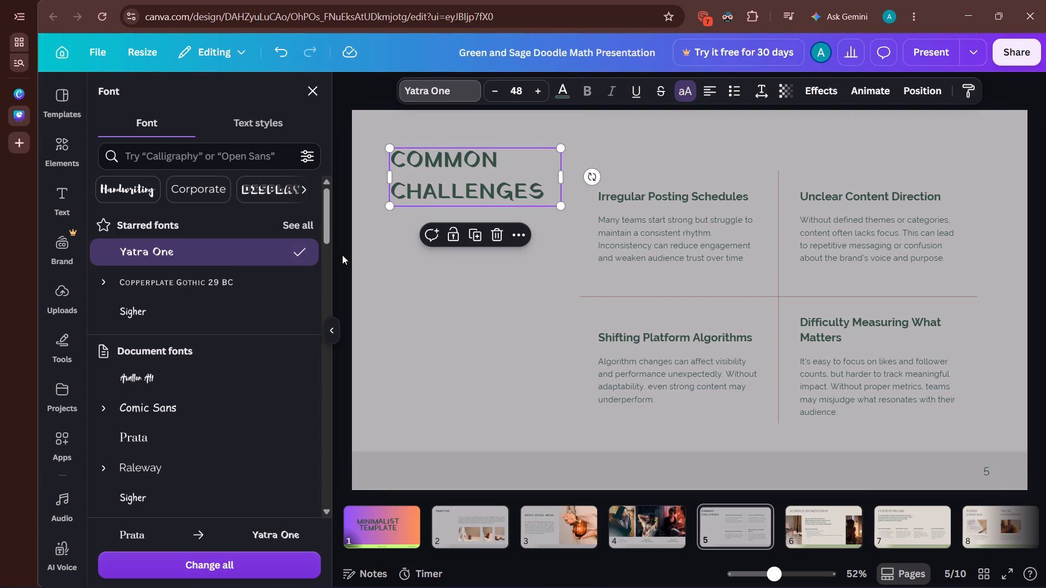
triple_click(537, 87)
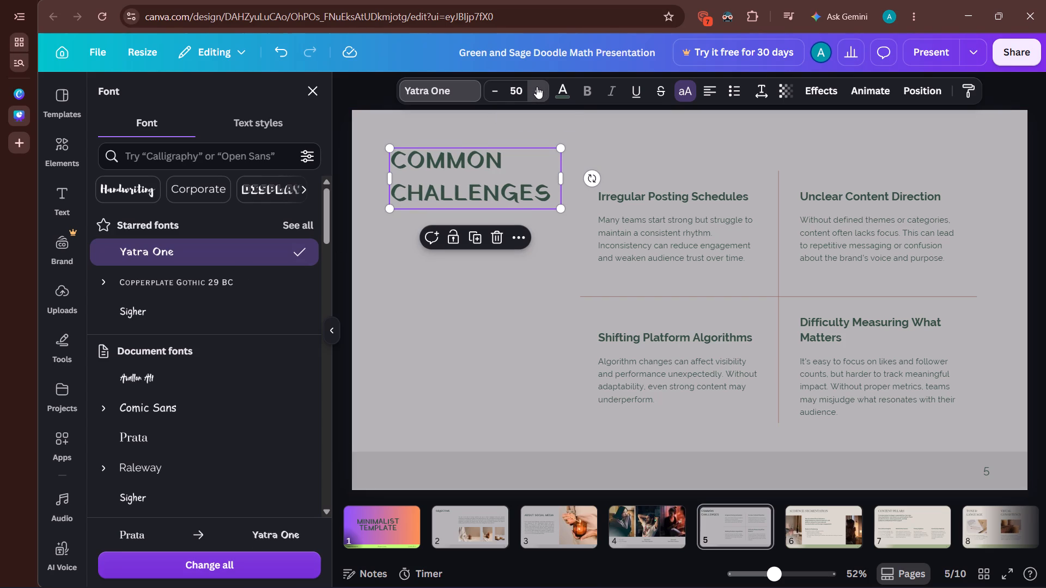
Set the "Irregular Posting Schedules" heading in the Sigher font at size 28.
click(676, 193)
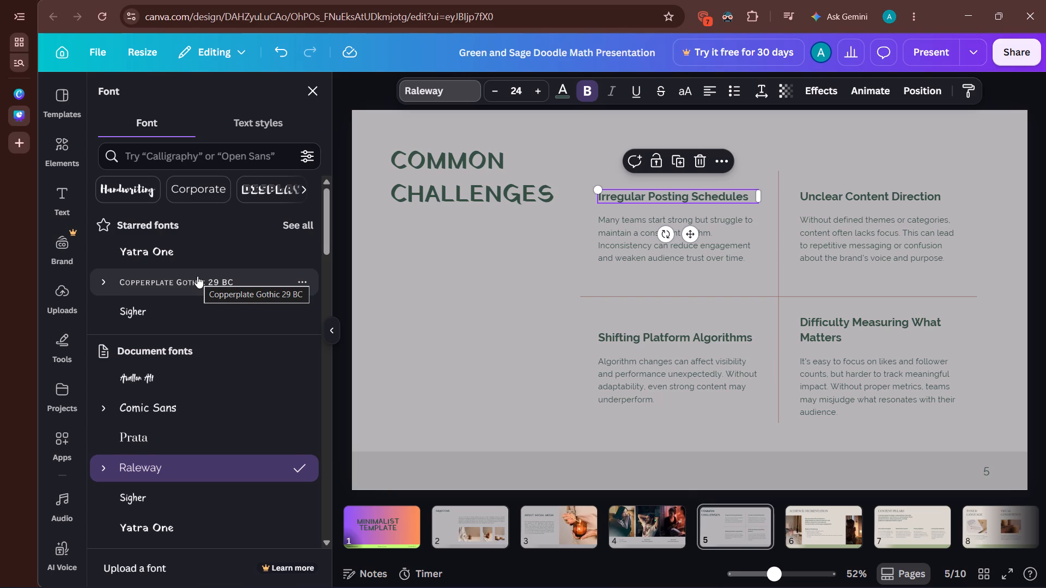
scroll(197, 276, down, 2)
scroll(197, 276, up, 2)
click(180, 310)
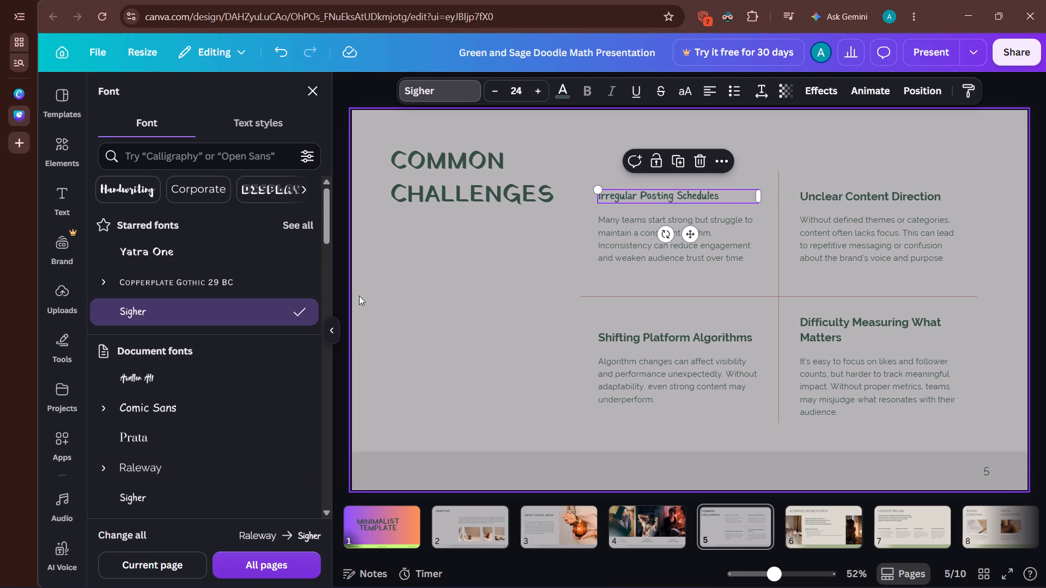
click(481, 299)
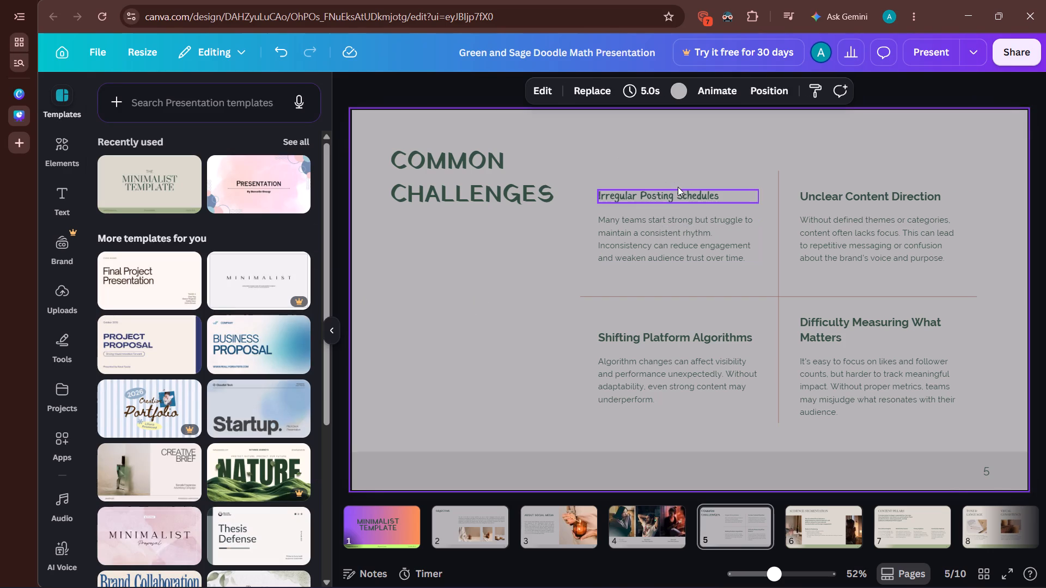
click(674, 194)
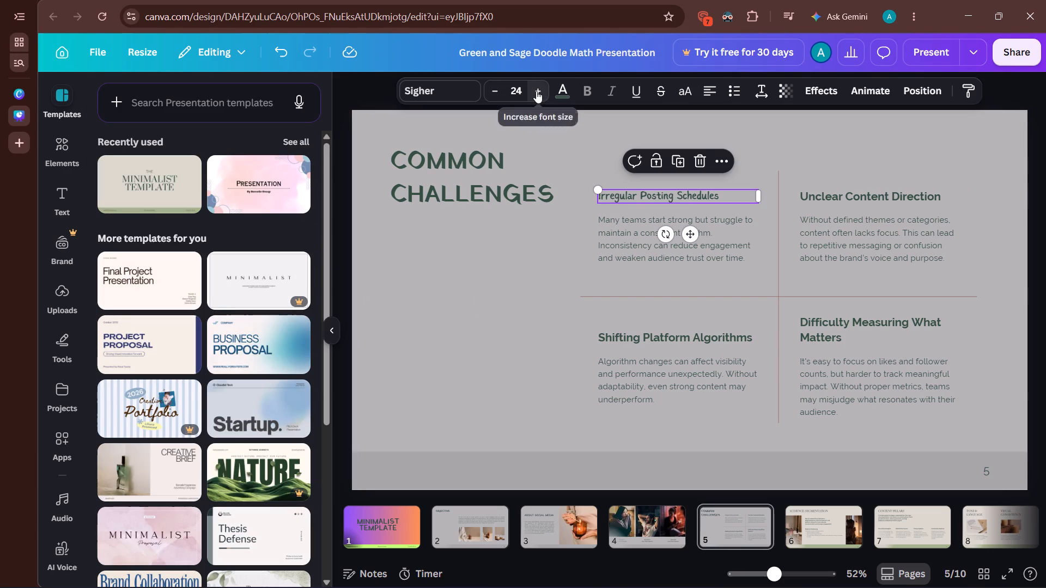
triple_click(536, 91)
triple_click(536, 91)
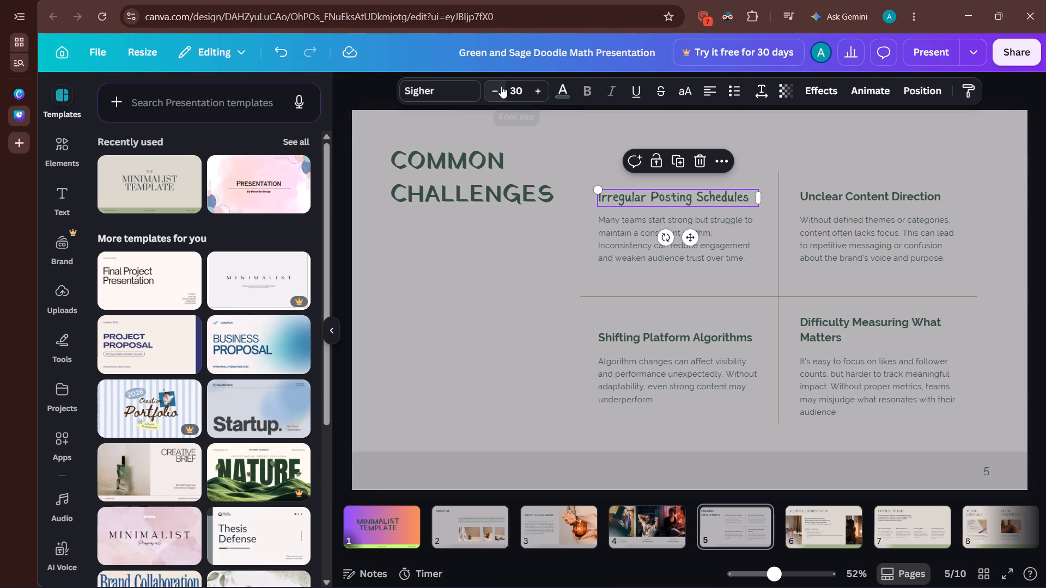
double_click(501, 88)
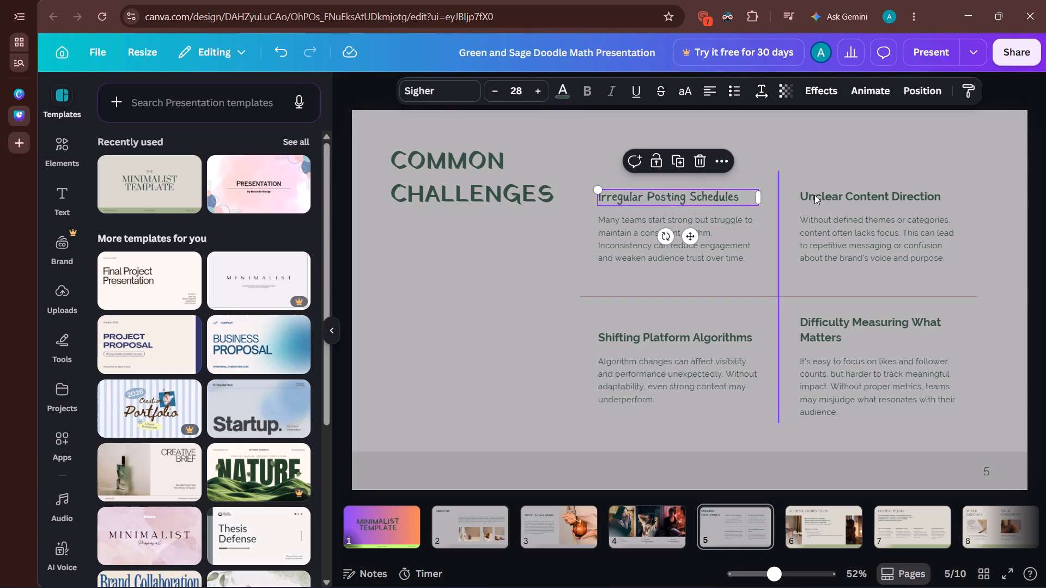
Set the "Unclear Content Direction" heading in Sigher at size 28, matching the "Irregular Posting Schedules" heading.
click(817, 195)
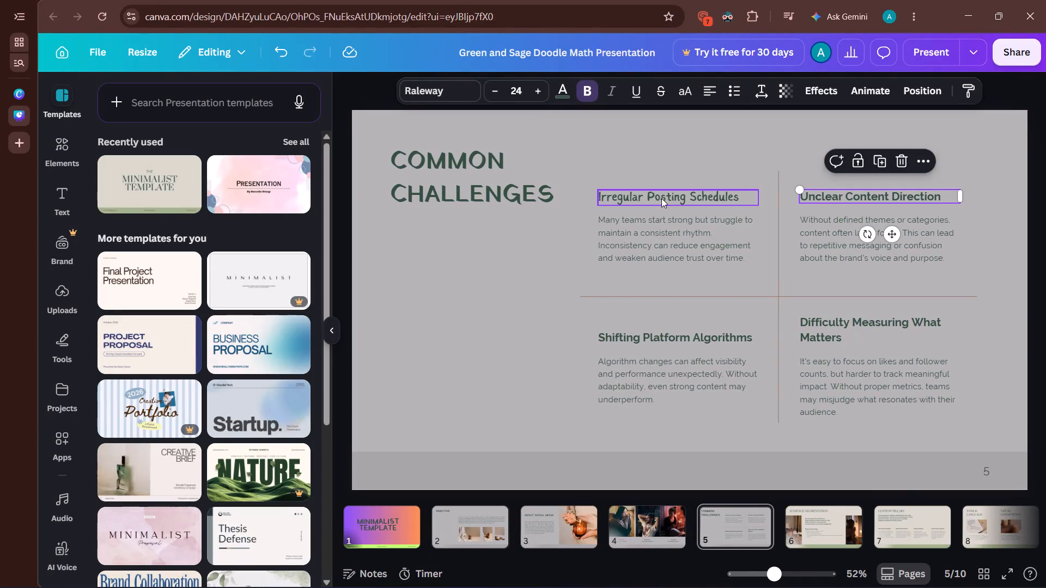
click(661, 198)
click(809, 194)
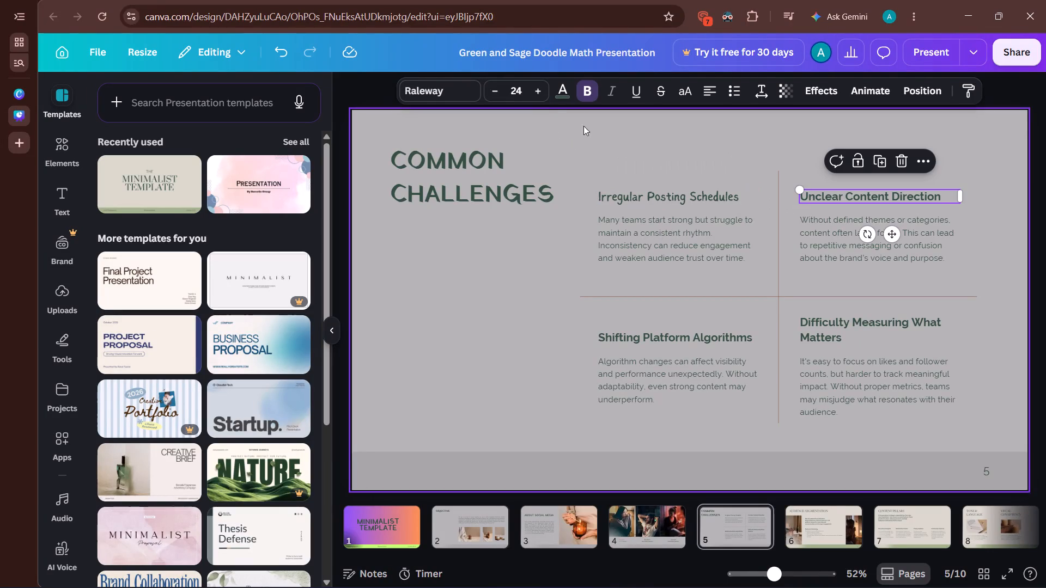
click(472, 96)
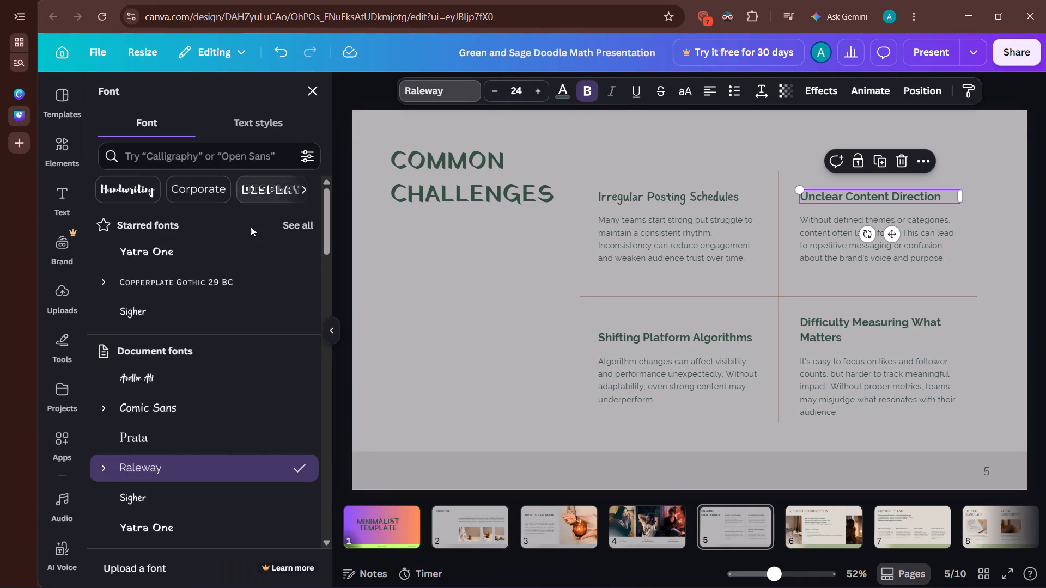
click(198, 305)
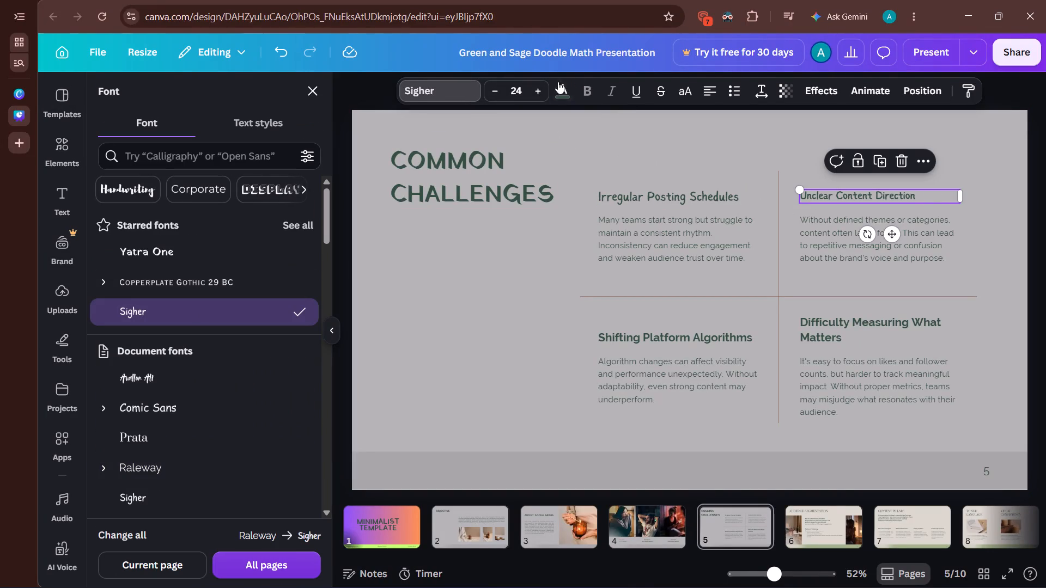
triple_click(548, 88)
click(548, 88)
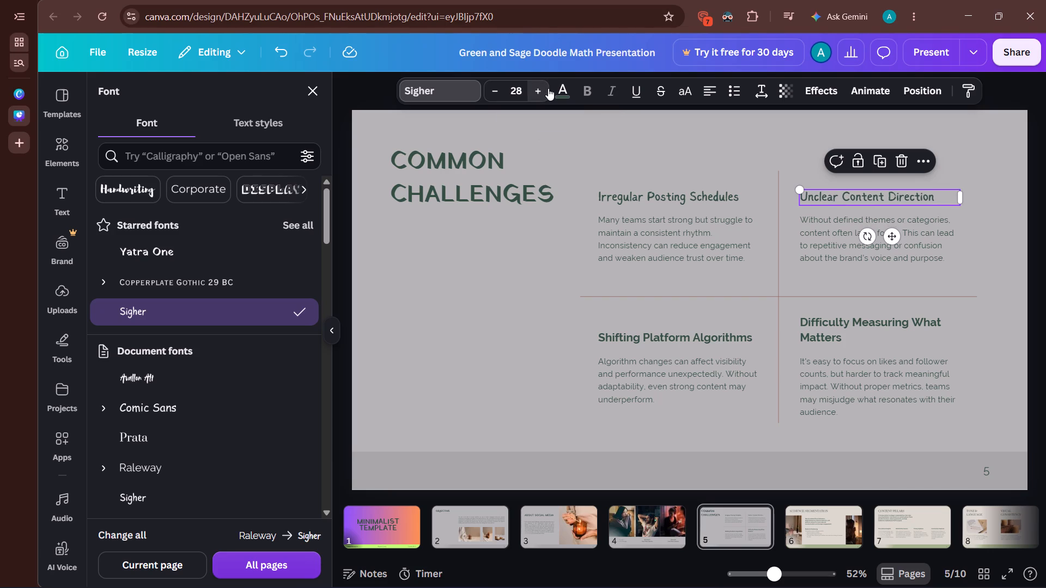
click(707, 197)
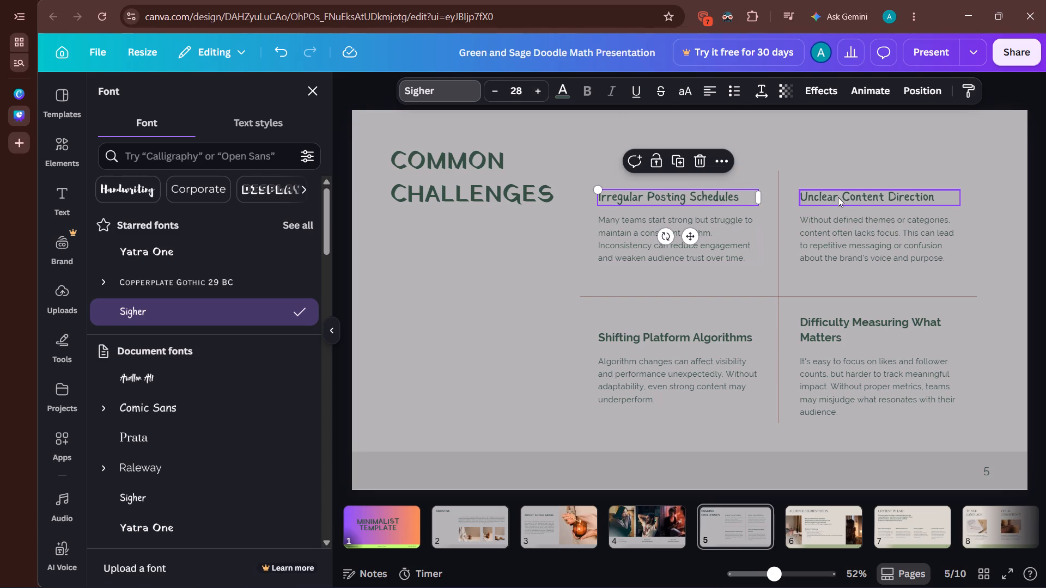
click(838, 197)
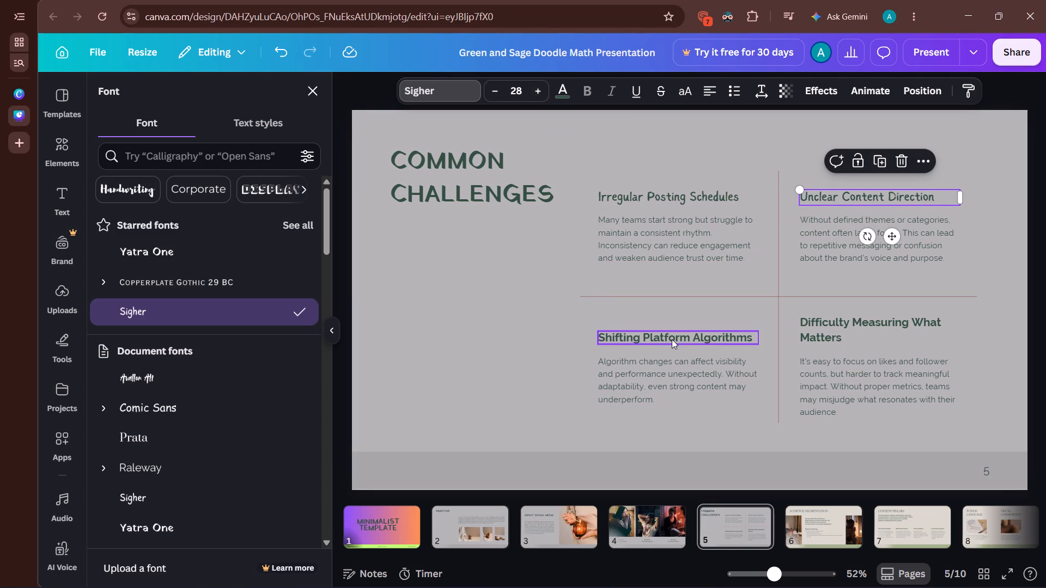
Set the "Shifting Platform Algorithms" heading in Sigher and enlarge it to size 28, like the two upper headings.
click(671, 338)
click(450, 85)
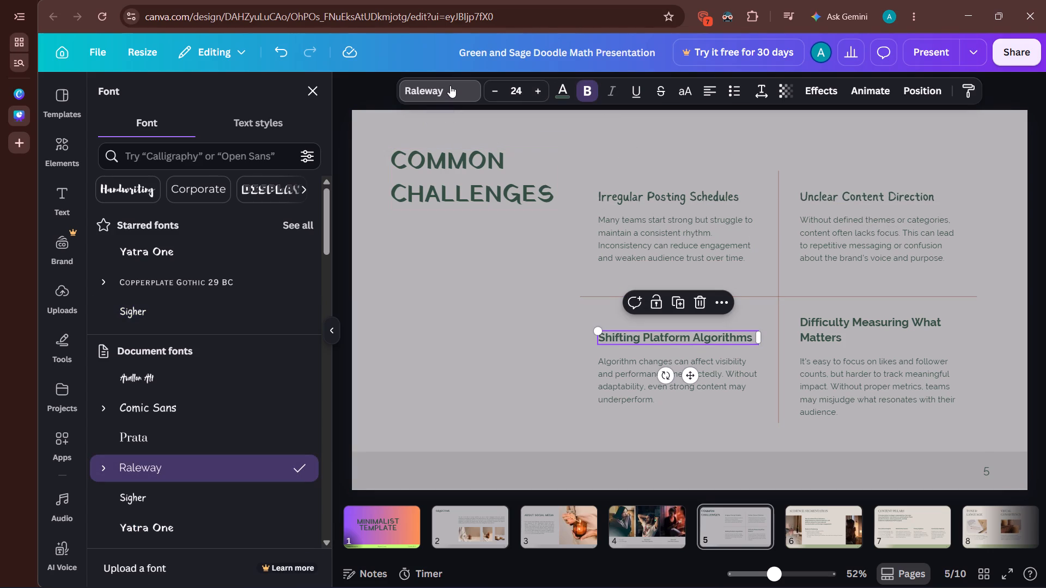
click(449, 85)
click(233, 322)
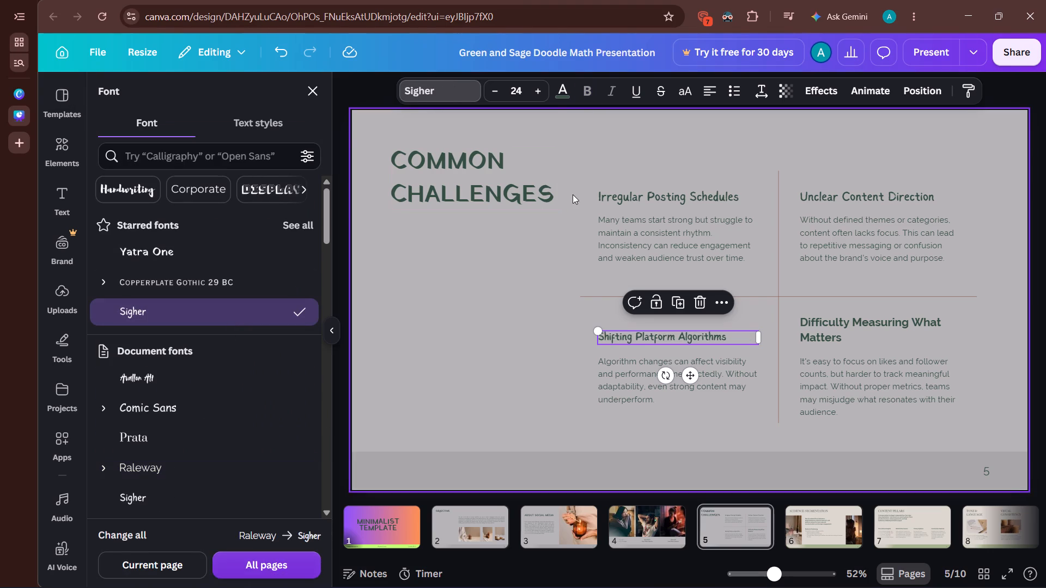
triple_click(539, 94)
click(539, 94)
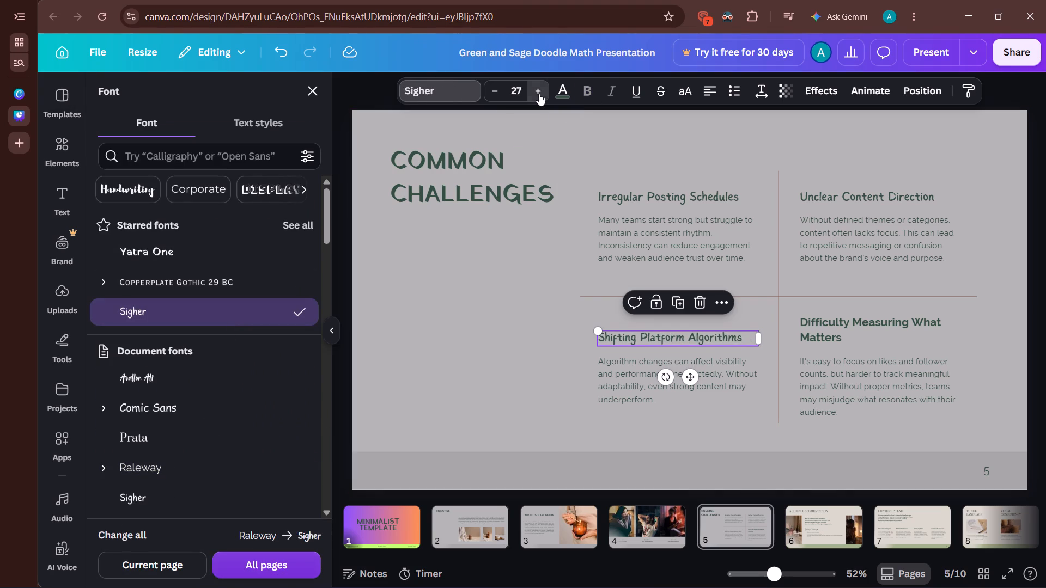
Apply the Sigher font to the "Difficulty Measuring What Matters" heading.
click(885, 328)
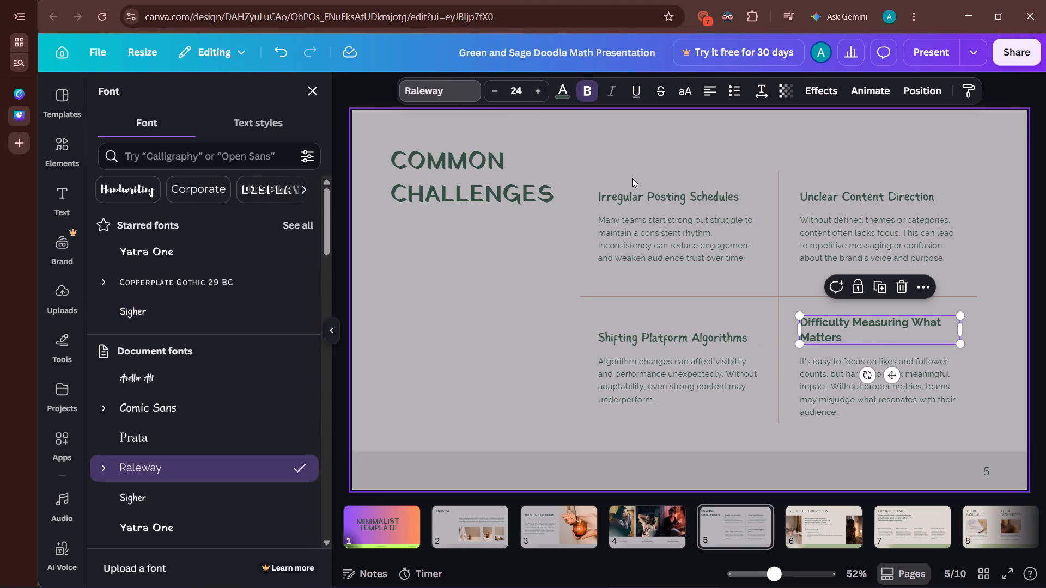
click(449, 95)
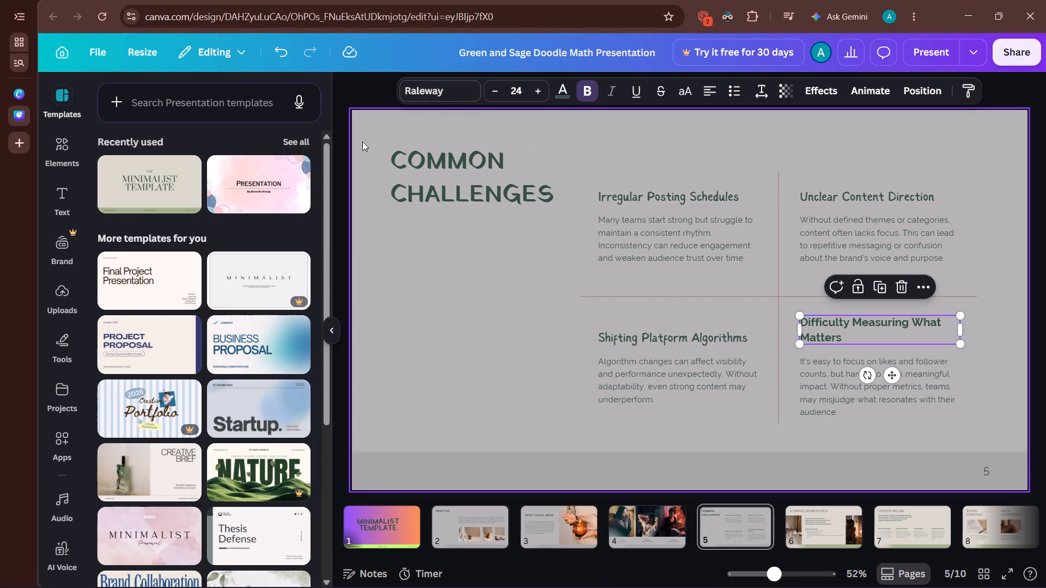
click(446, 82)
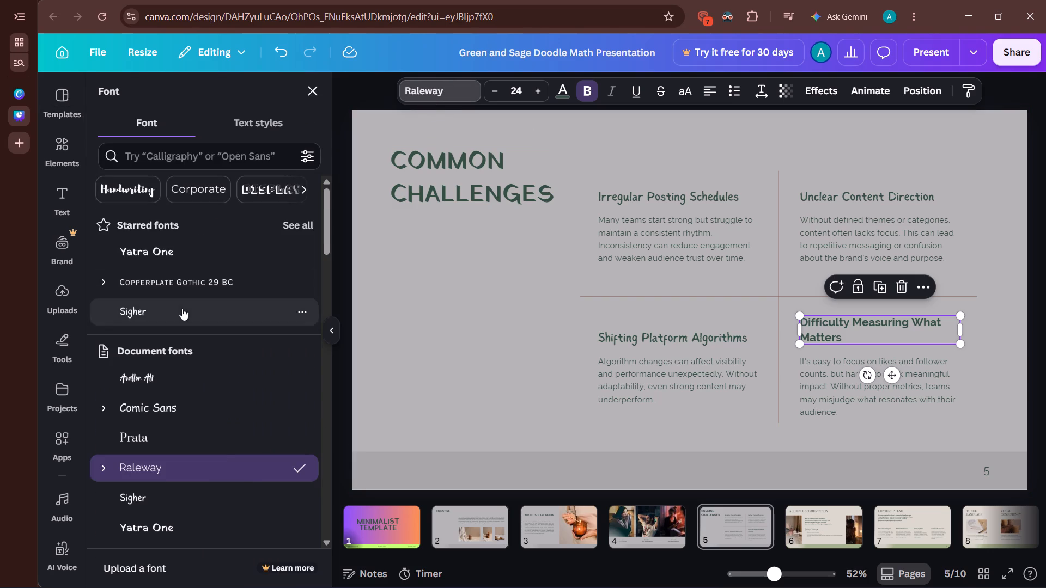
click(182, 308)
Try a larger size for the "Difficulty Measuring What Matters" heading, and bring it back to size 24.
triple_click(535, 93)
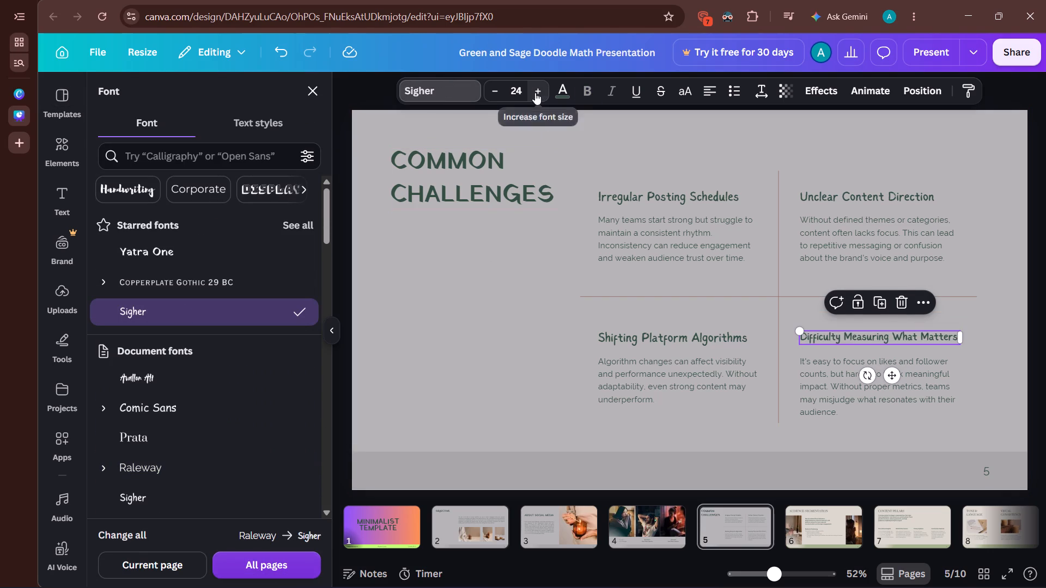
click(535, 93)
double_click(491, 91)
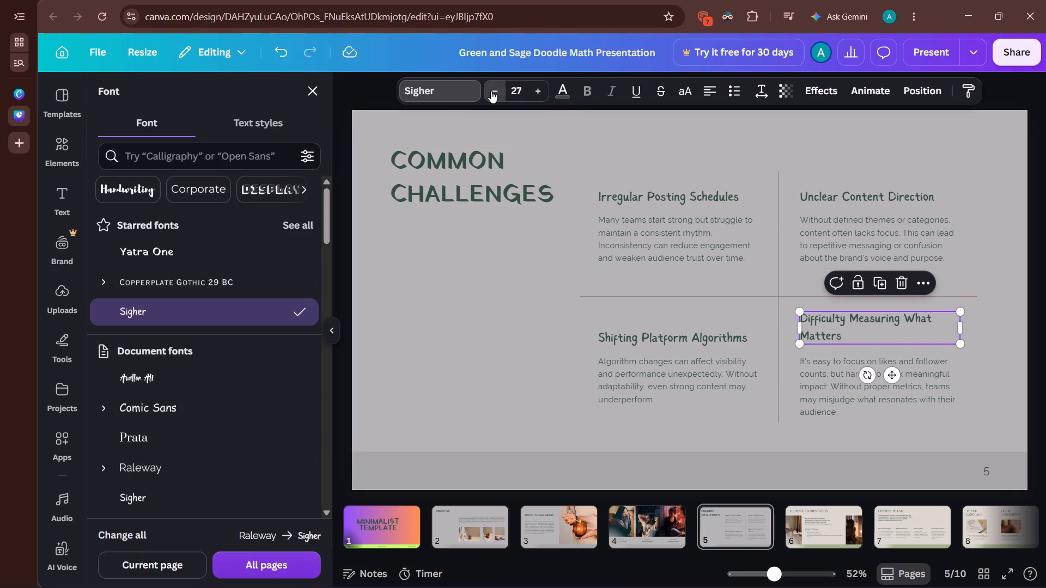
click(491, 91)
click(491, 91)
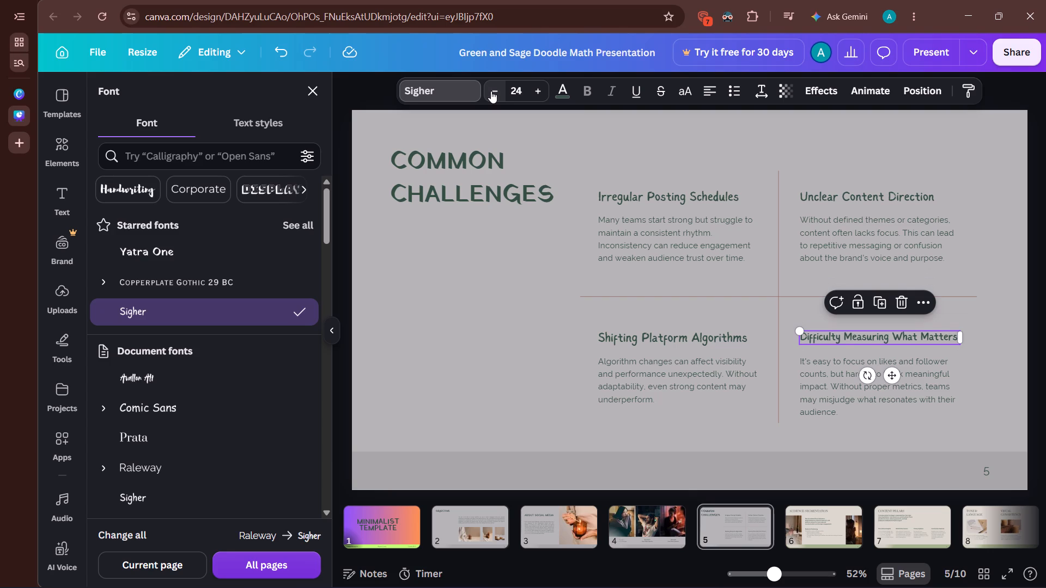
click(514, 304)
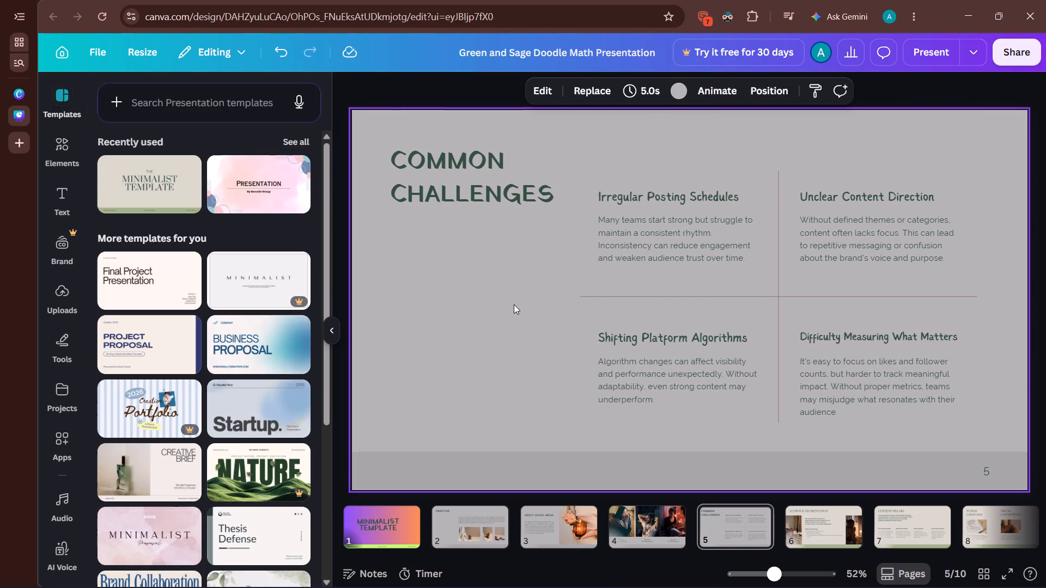
Apply the Comic Sans font to the body paragraph beneath the "Irregular Posting Schedules" heading.
click(633, 243)
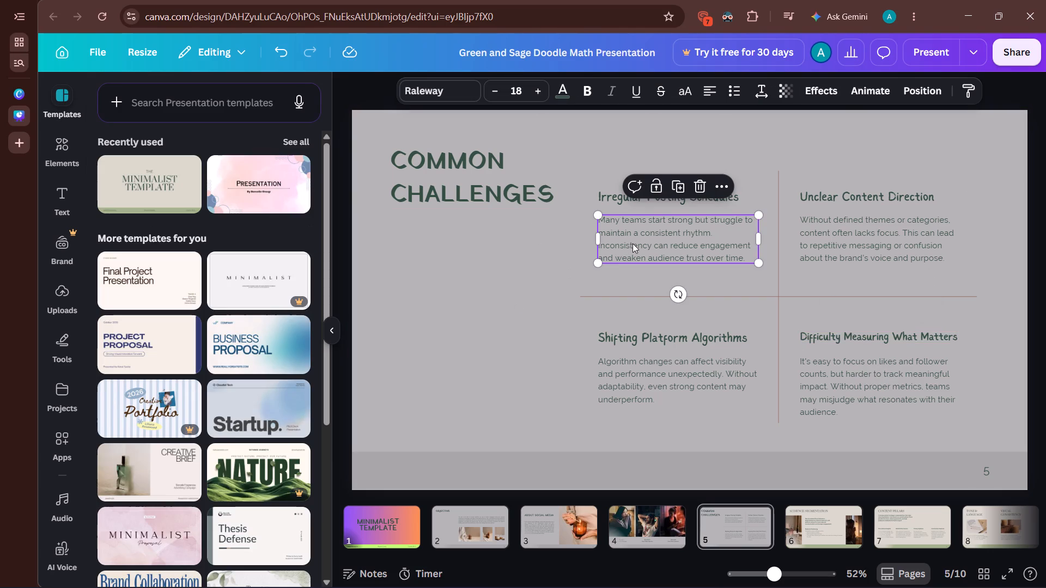
click(415, 87)
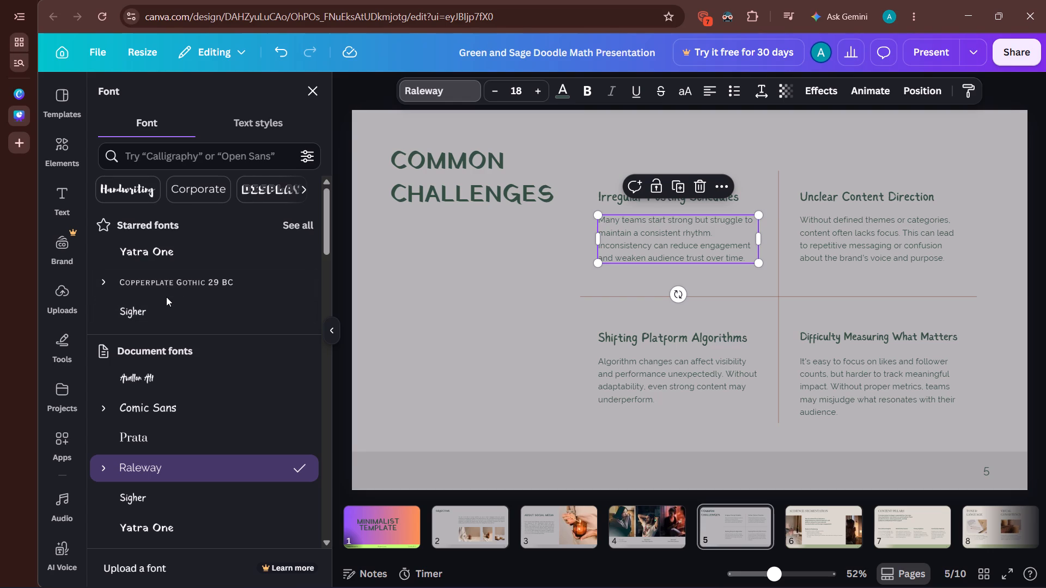
click(137, 406)
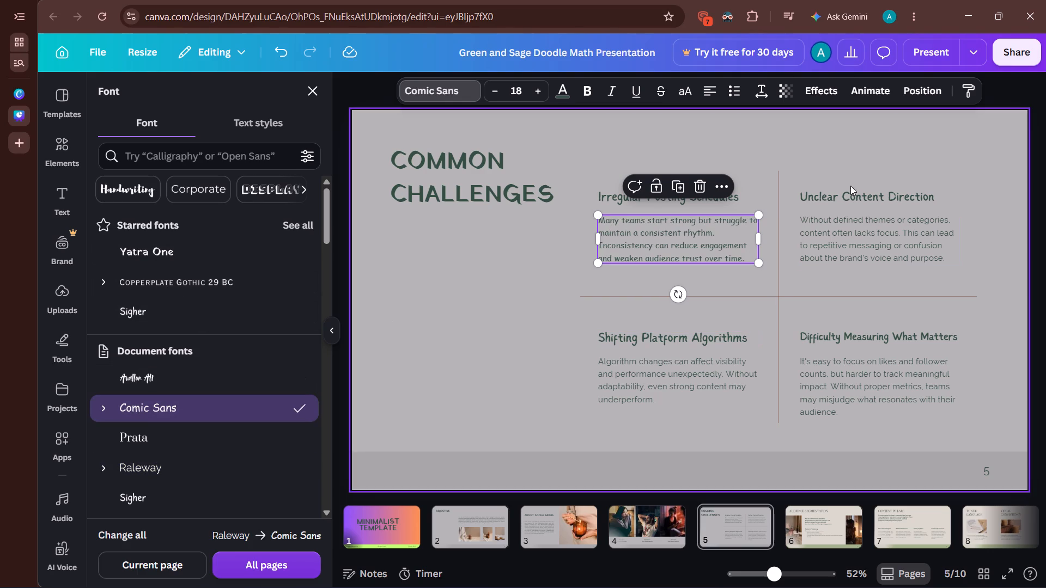
Apply the Comic Sans font to the three remaining body paragraphs on the Common Challenges slide.
click(858, 228)
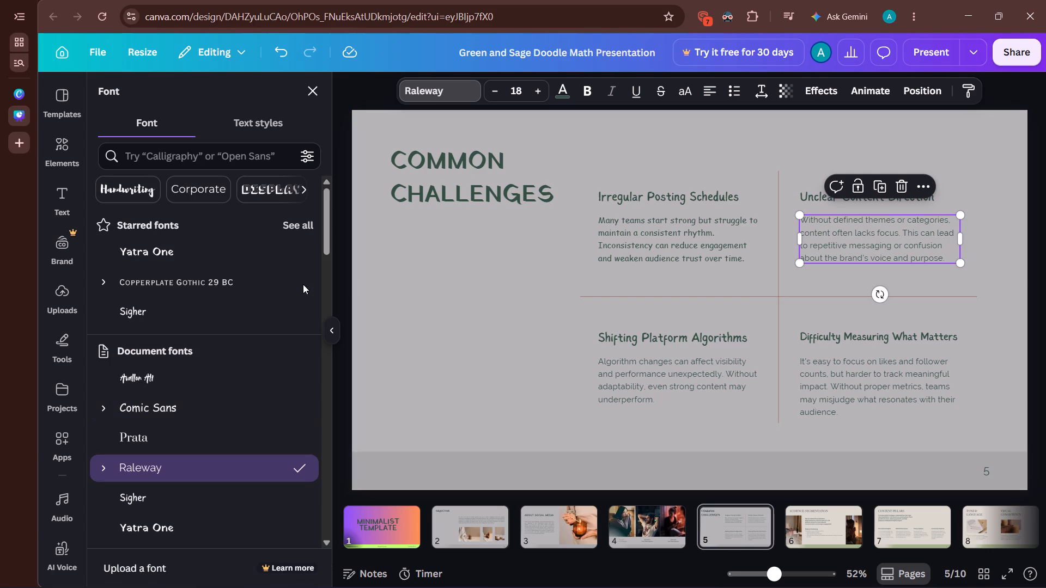
click(186, 316)
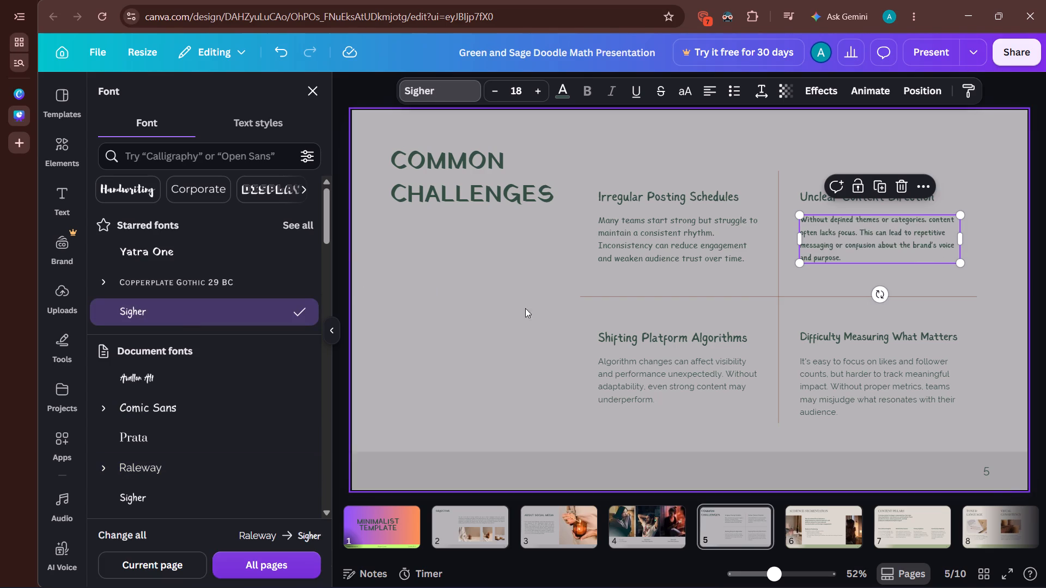
click(163, 413)
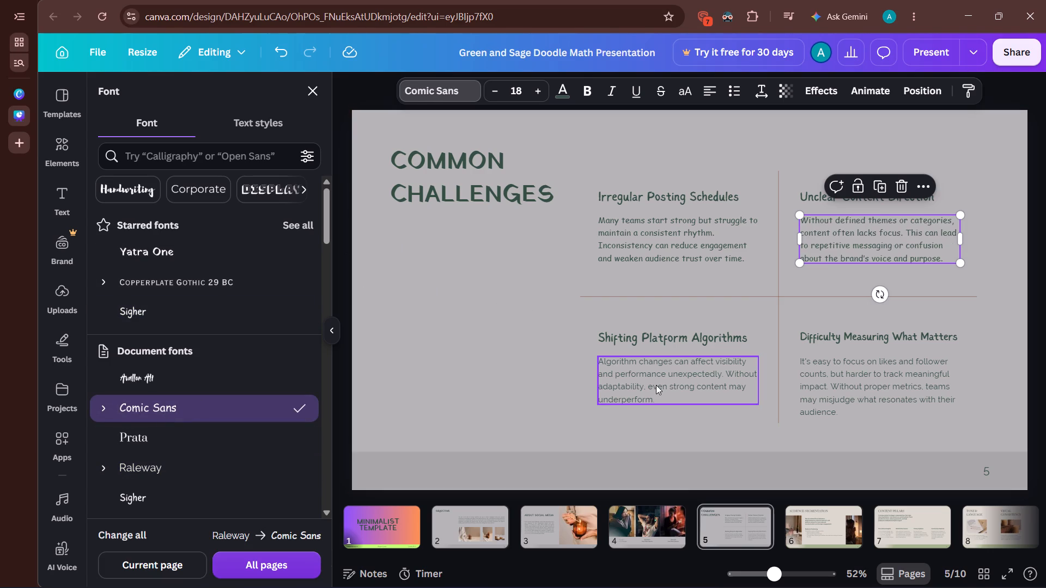
click(656, 385)
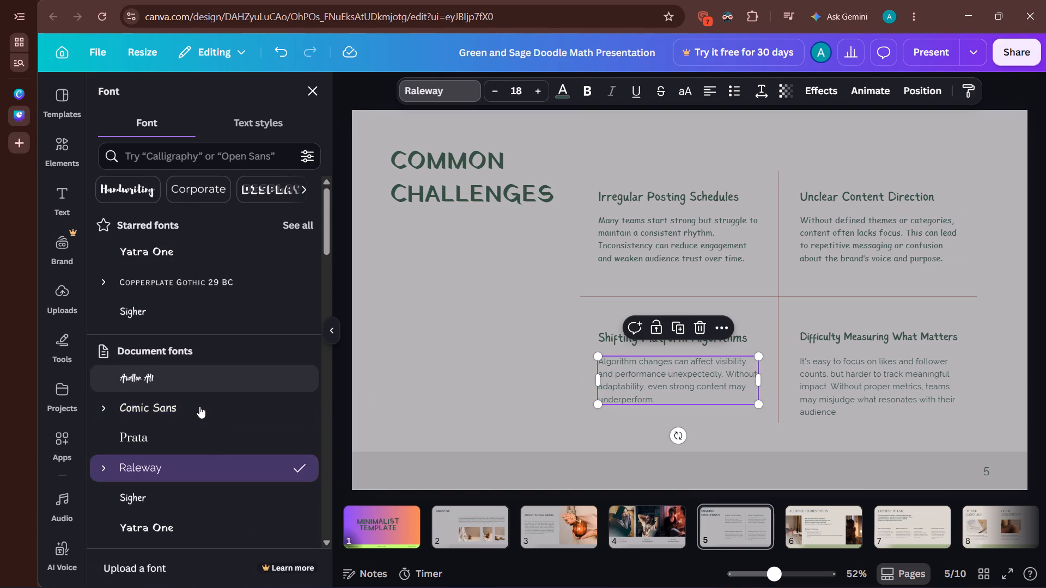
click(199, 409)
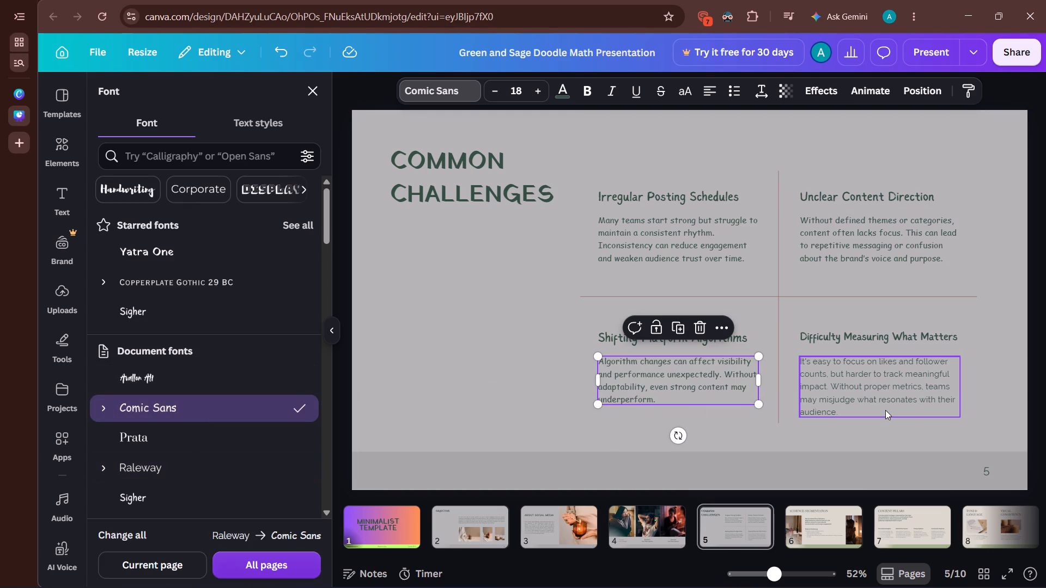
click(885, 410)
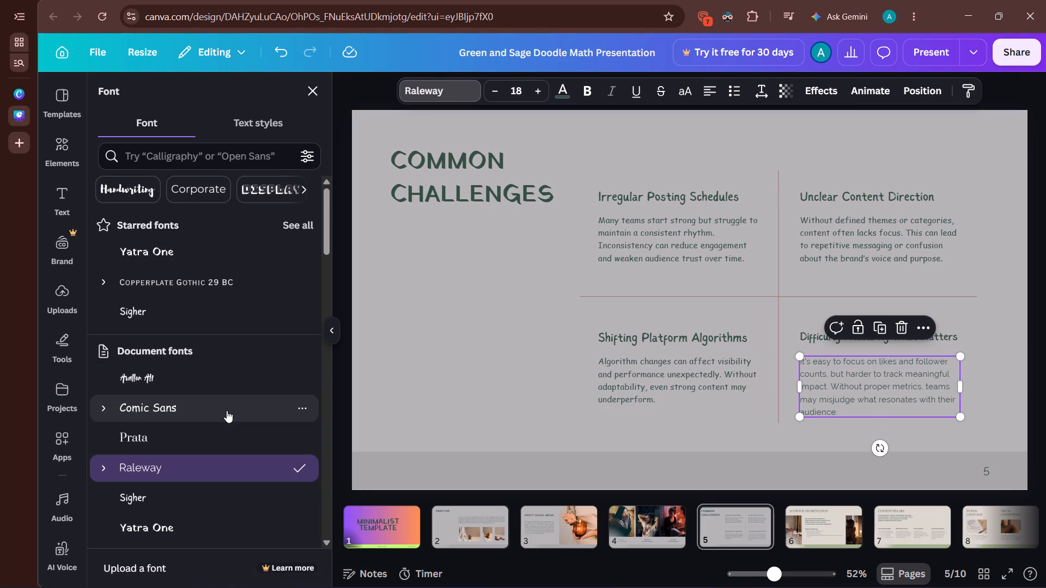
click(227, 411)
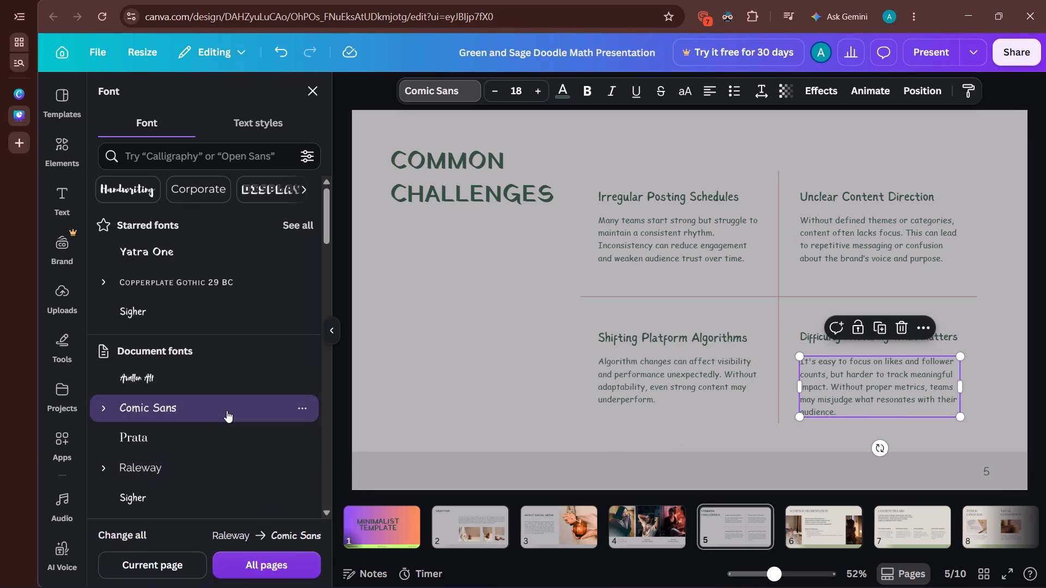
click(915, 162)
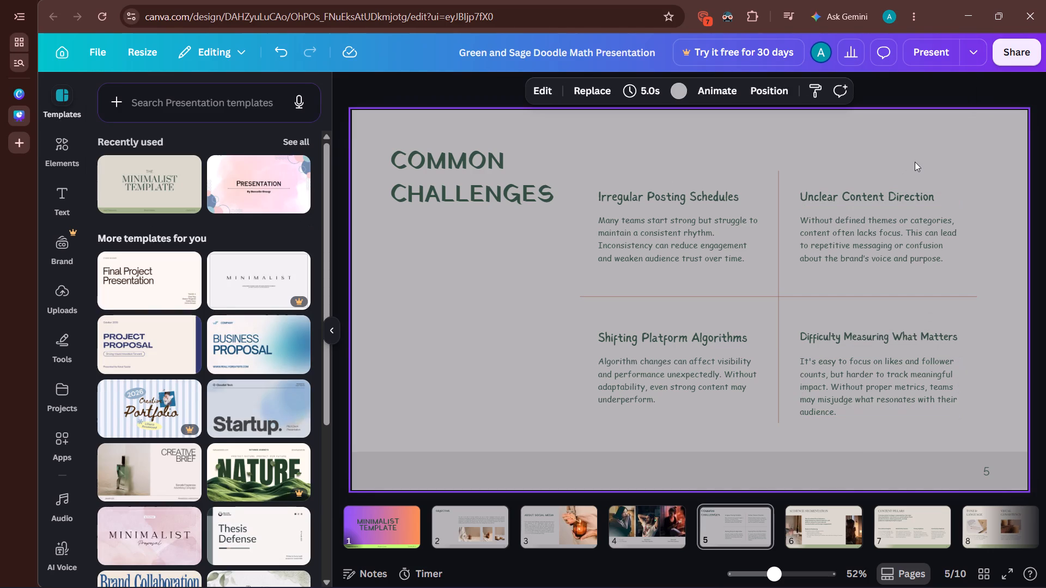
click(1045, 203)
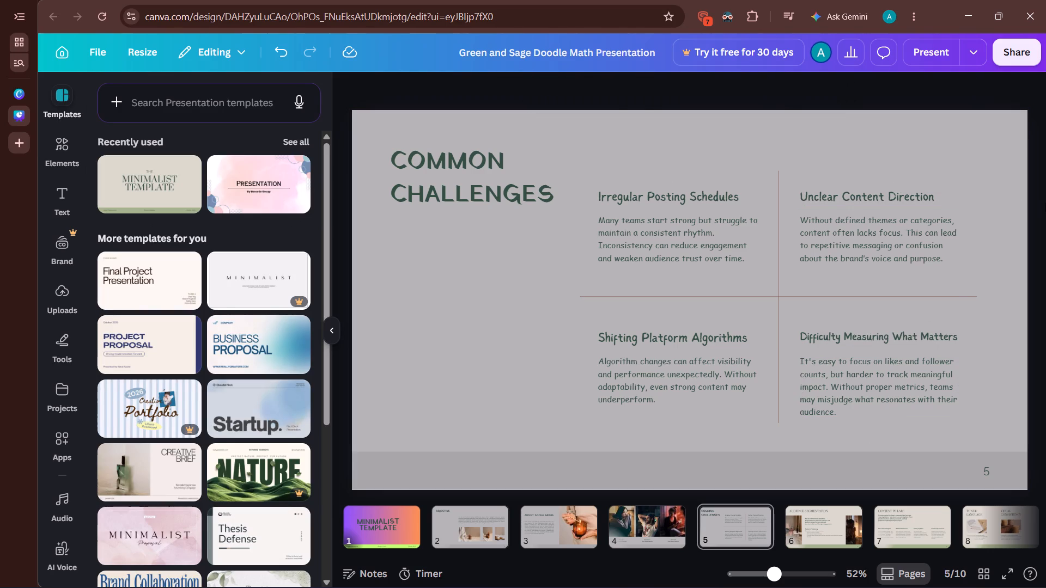
Go to the Audience Segmentation slide and look through the available background colours.
key(Right)
click(836, 195)
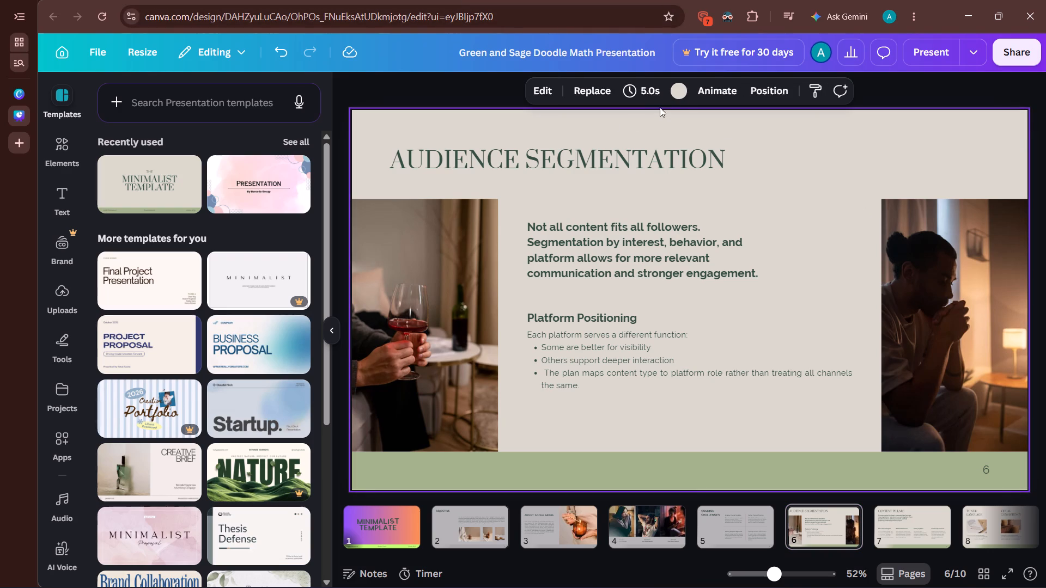
click(685, 88)
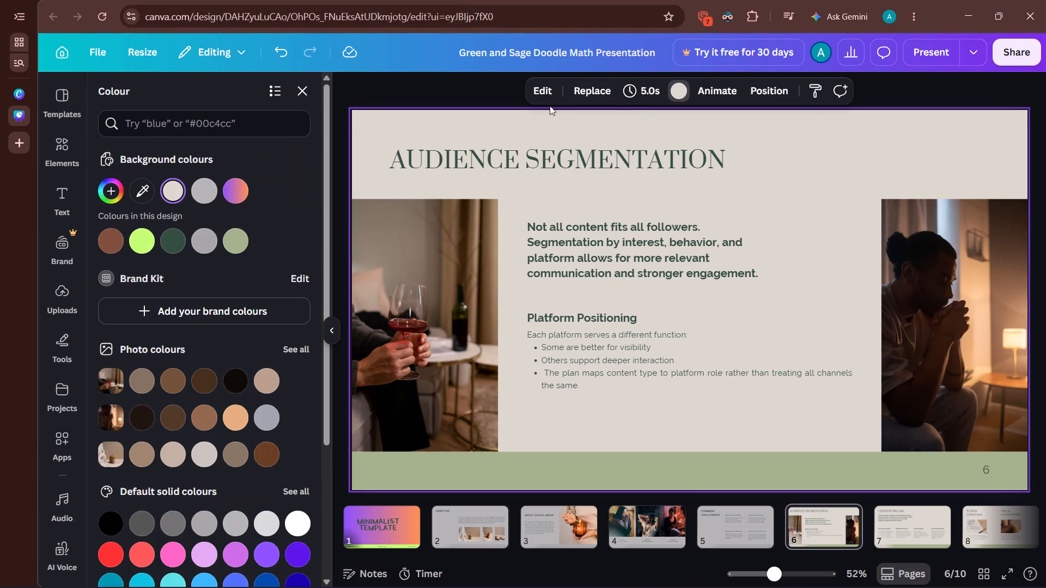
scroll(215, 289, down, 1)
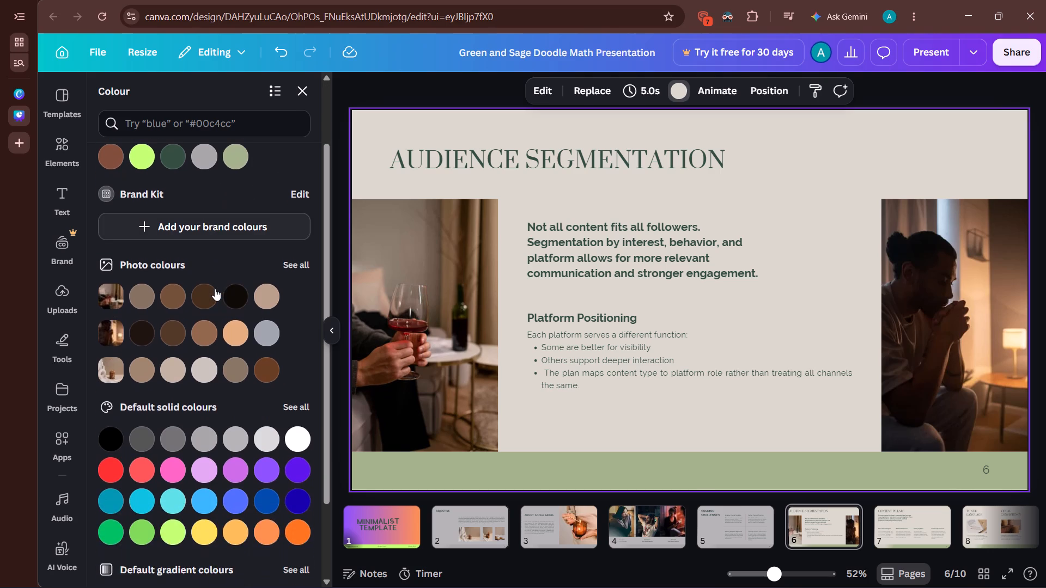
scroll(215, 289, down, 2)
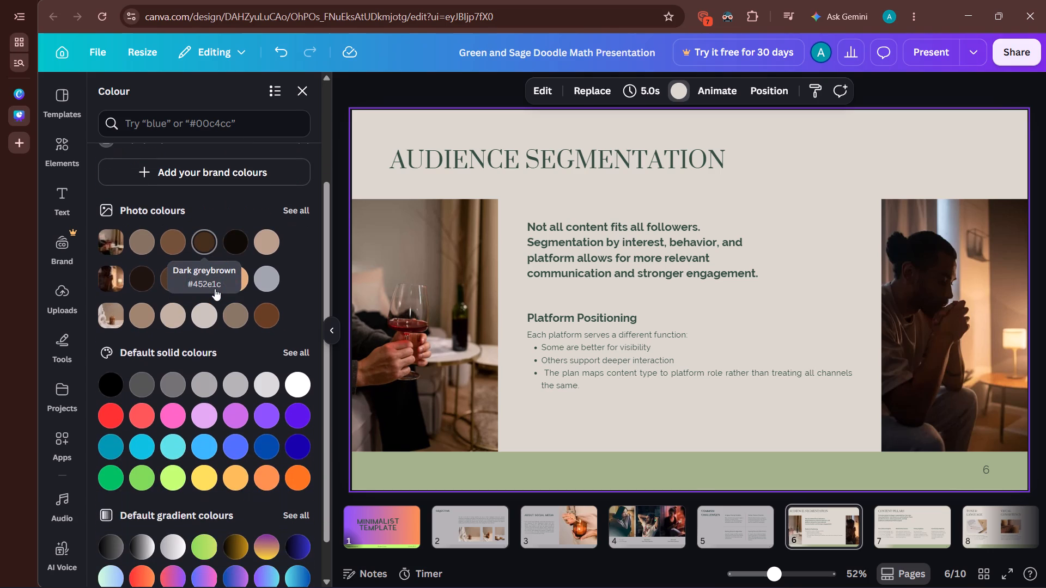
scroll(215, 289, down, 1)
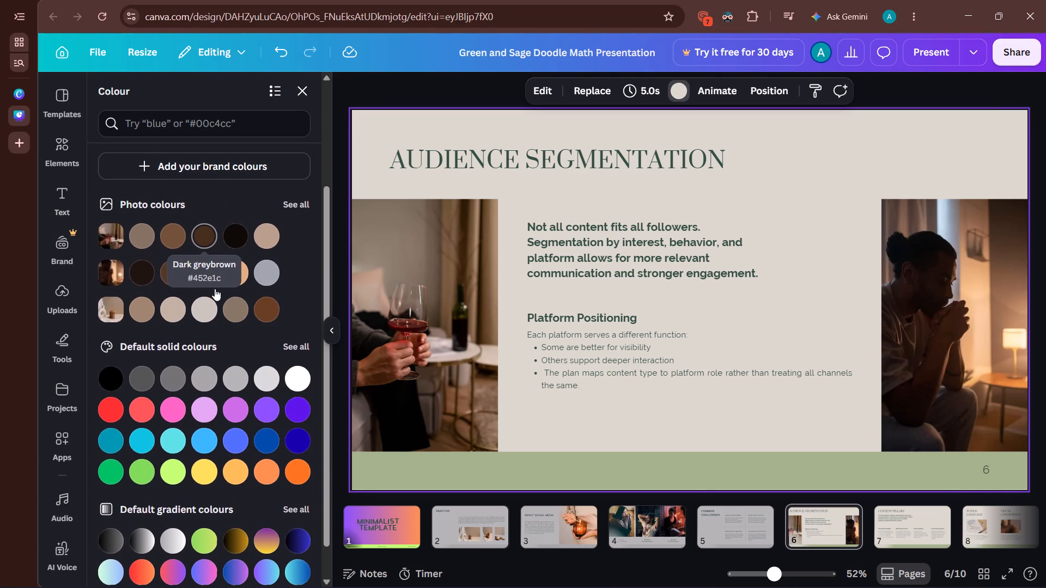
scroll(215, 289, down, 1)
scroll(234, 354, down, 1)
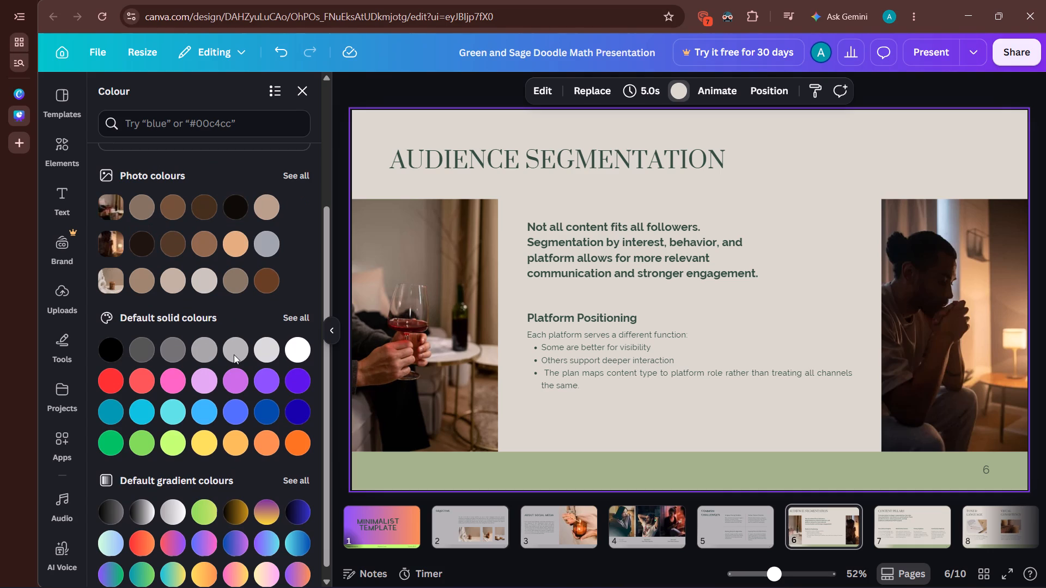
scroll(234, 354, down, 3)
scroll(234, 354, up, 2)
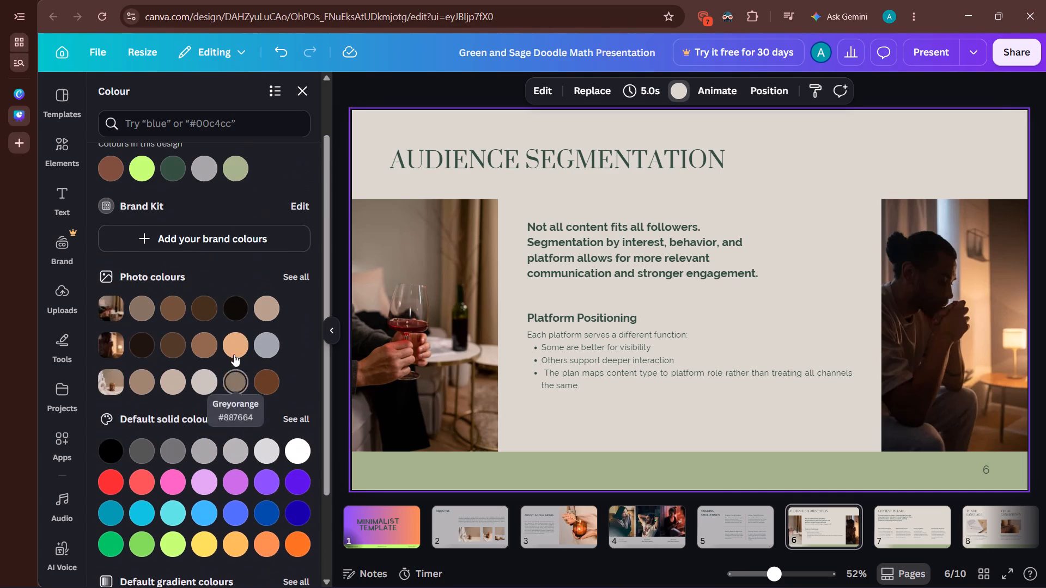
scroll(234, 354, up, 1)
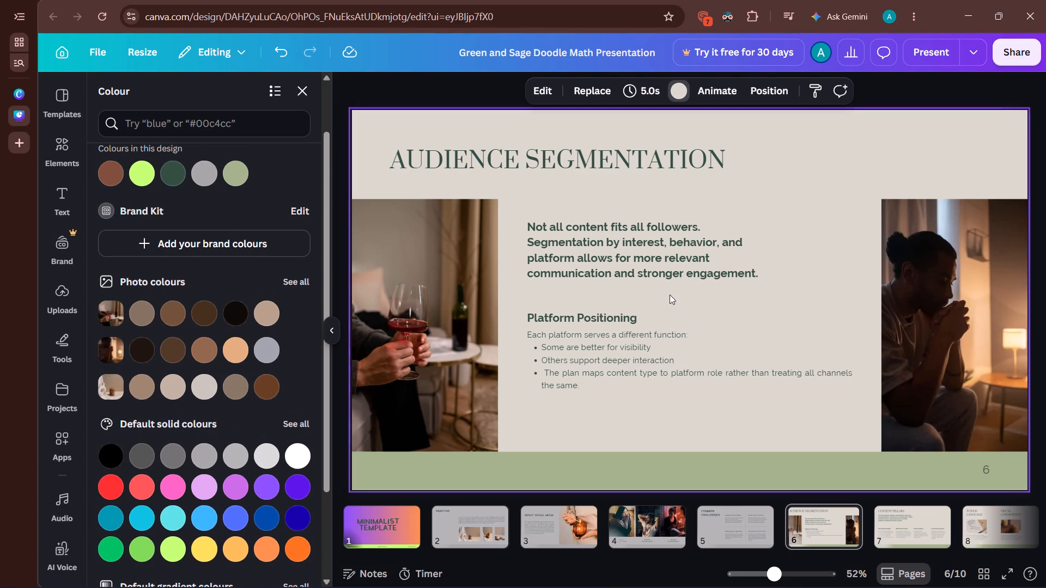
click(501, 121)
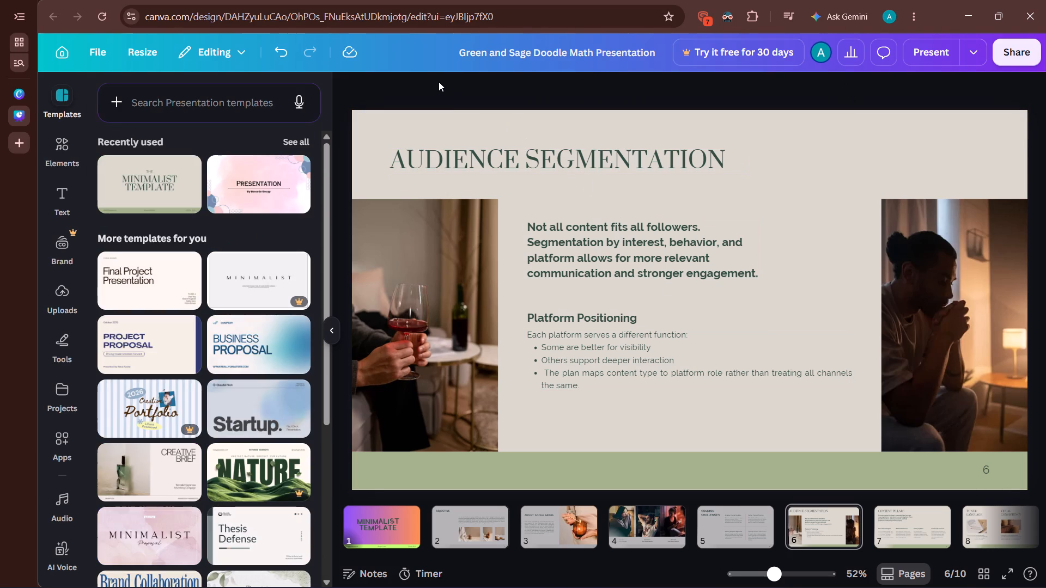
Look over the unstyled slides from Content Pillars to Campaign Planning, and go back to the Common Challenges slide.
click(439, 82)
key(Right)
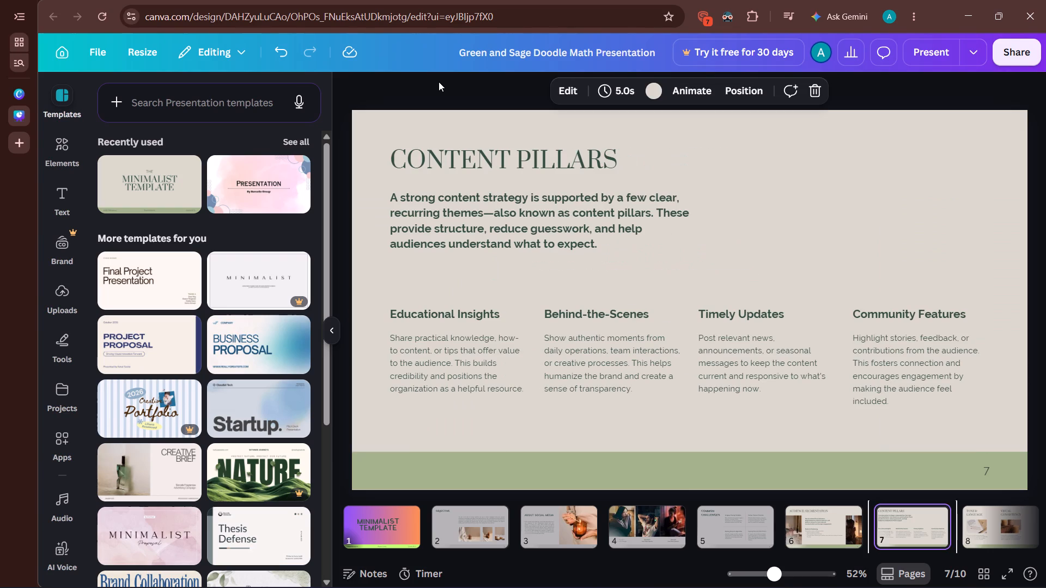
key(Right)
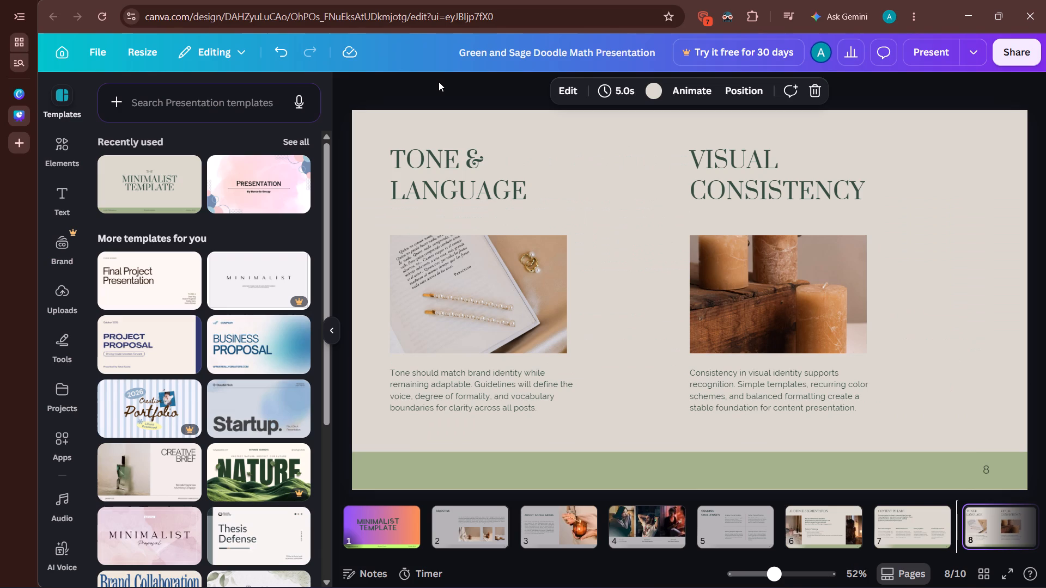
key(Right)
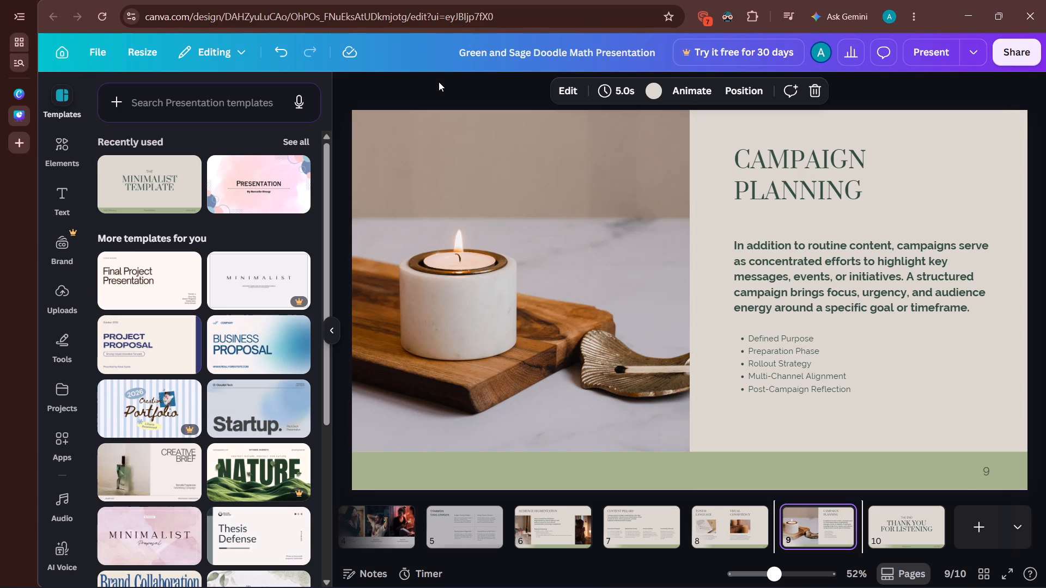
key(Left)
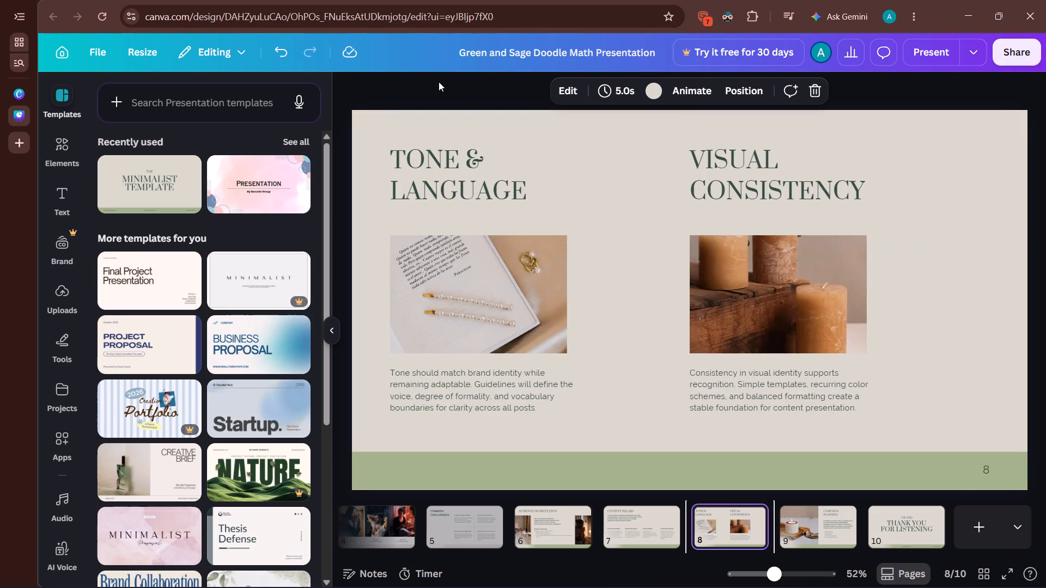
key(Left)
key(Left)
key(Left)
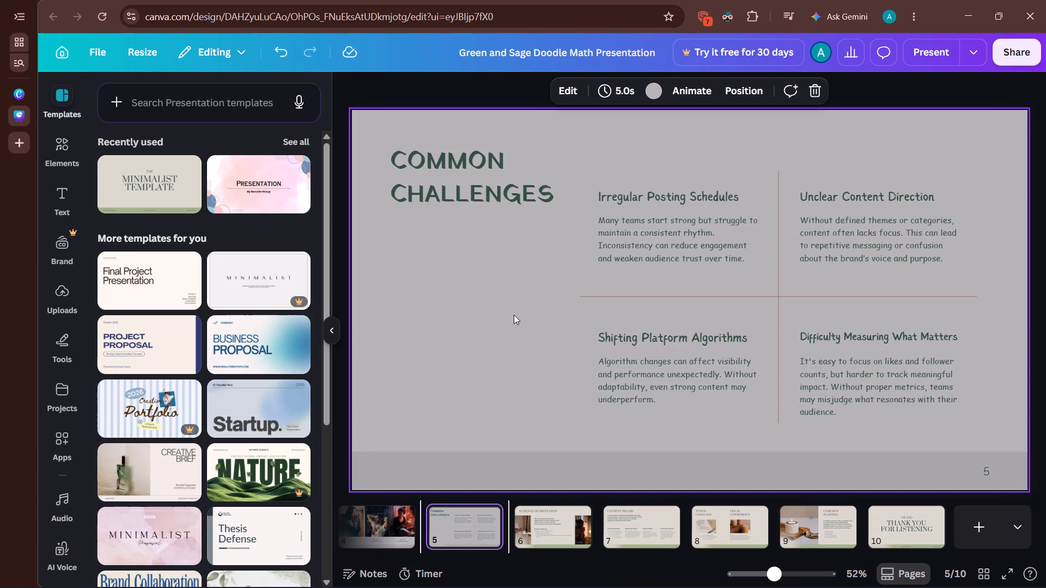
Set the Audience Segmentation slide's background to the light grey used on the Common Challenges slide.
key(Right)
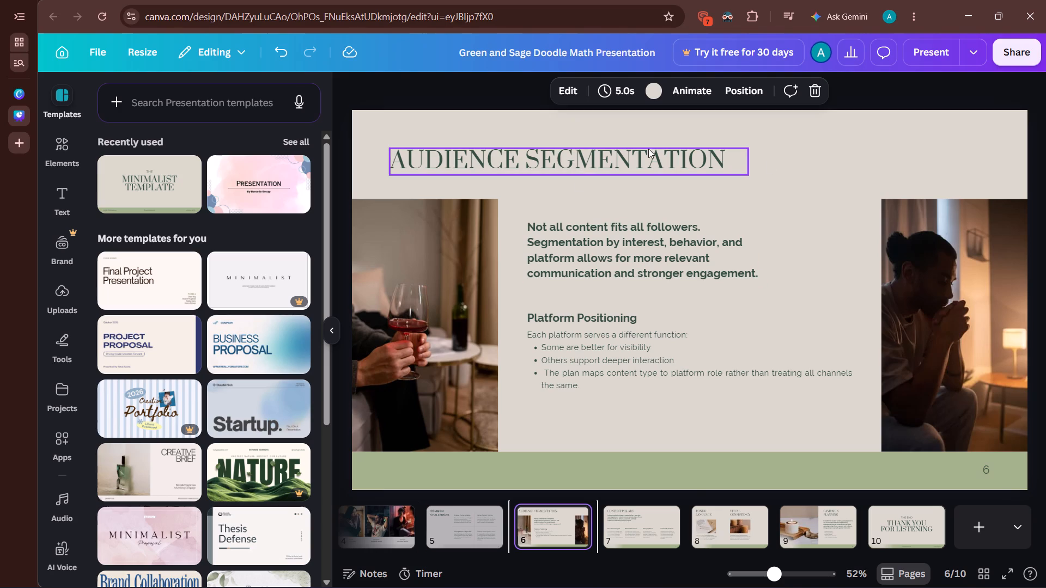
click(769, 164)
click(682, 95)
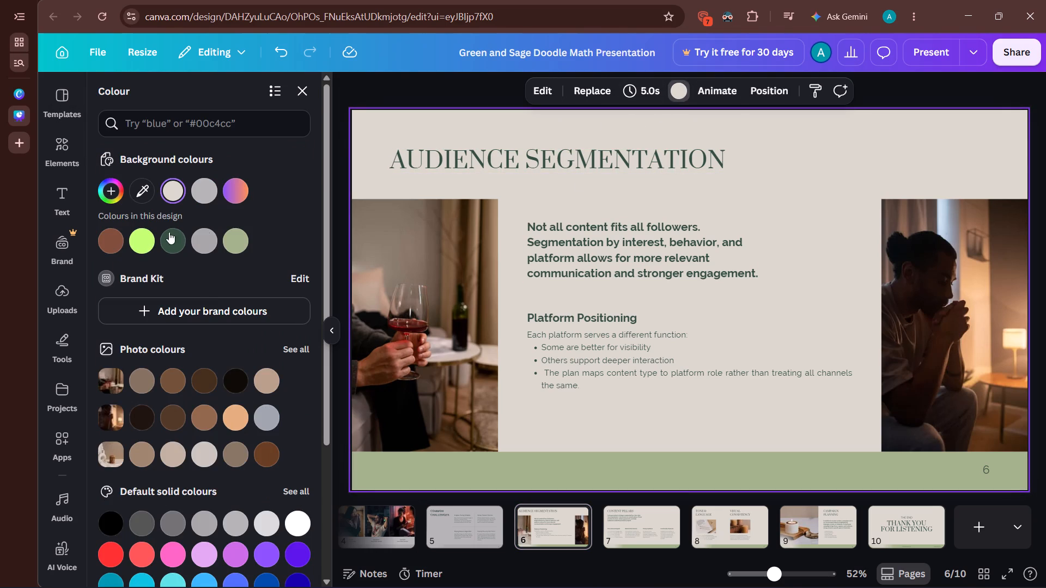
scroll(246, 451, down, 1)
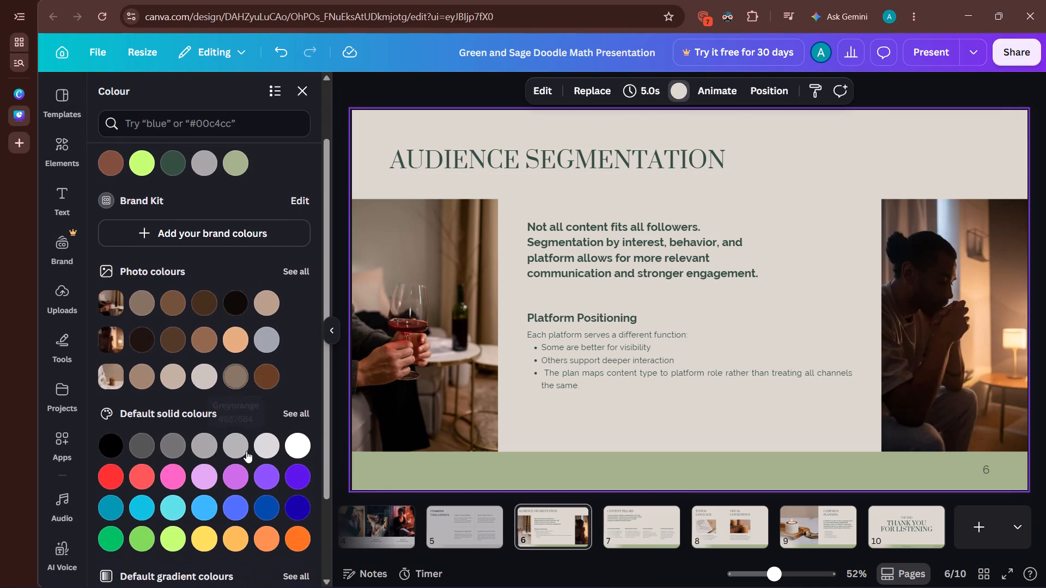
click(236, 450)
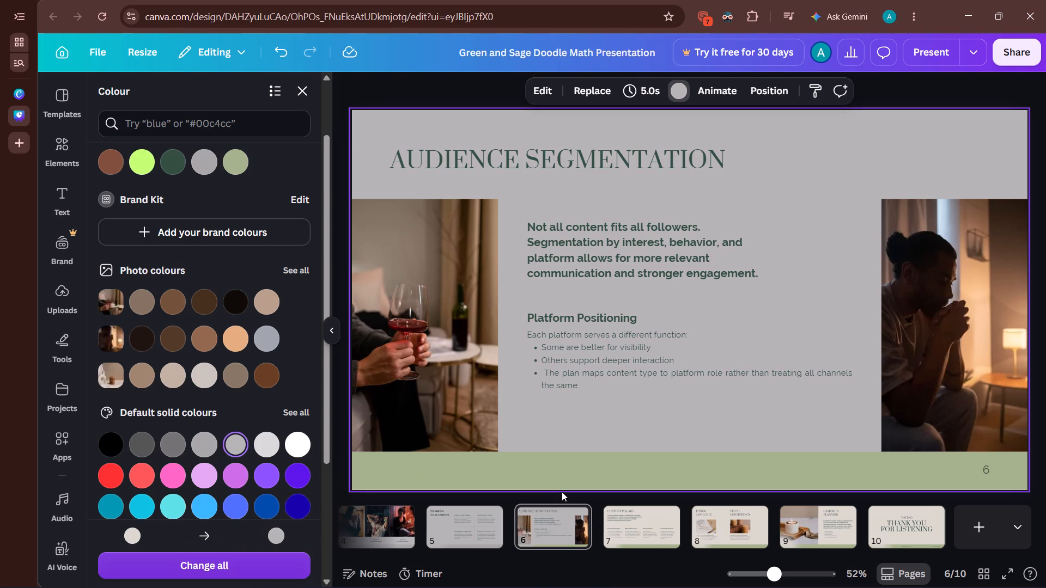
Recolour the green footer bar on slide 6 to a grey slightly darker than the background.
click(586, 474)
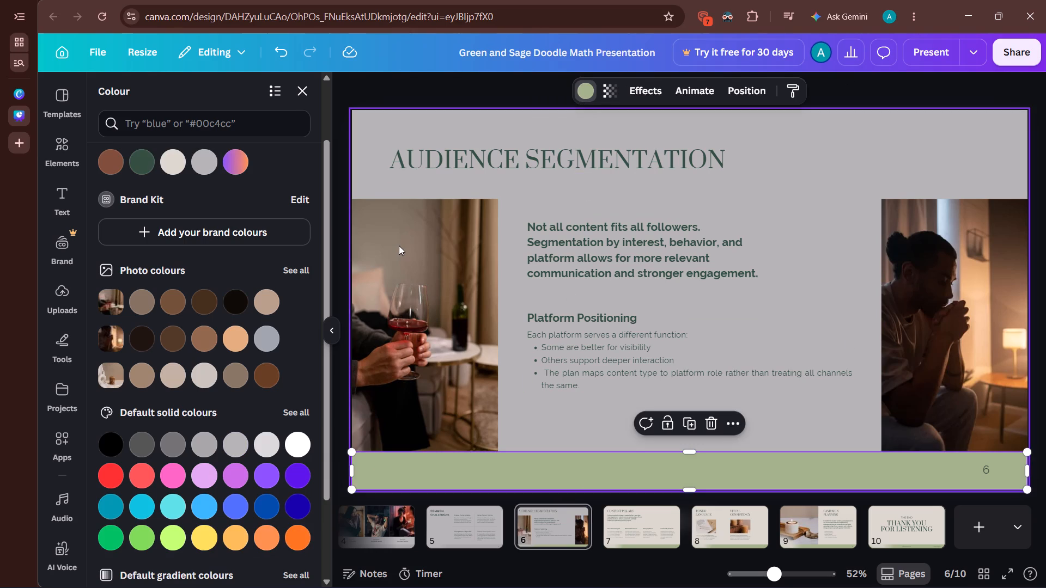
click(209, 450)
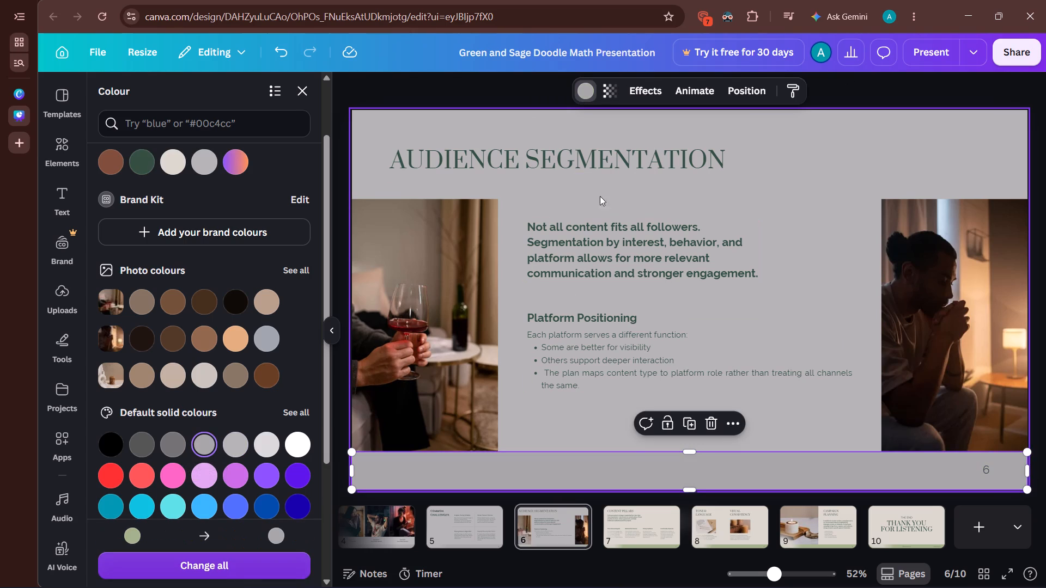
Set the "Audience Segmentation" title in Yatra One and enlarge it to size 52.
click(597, 152)
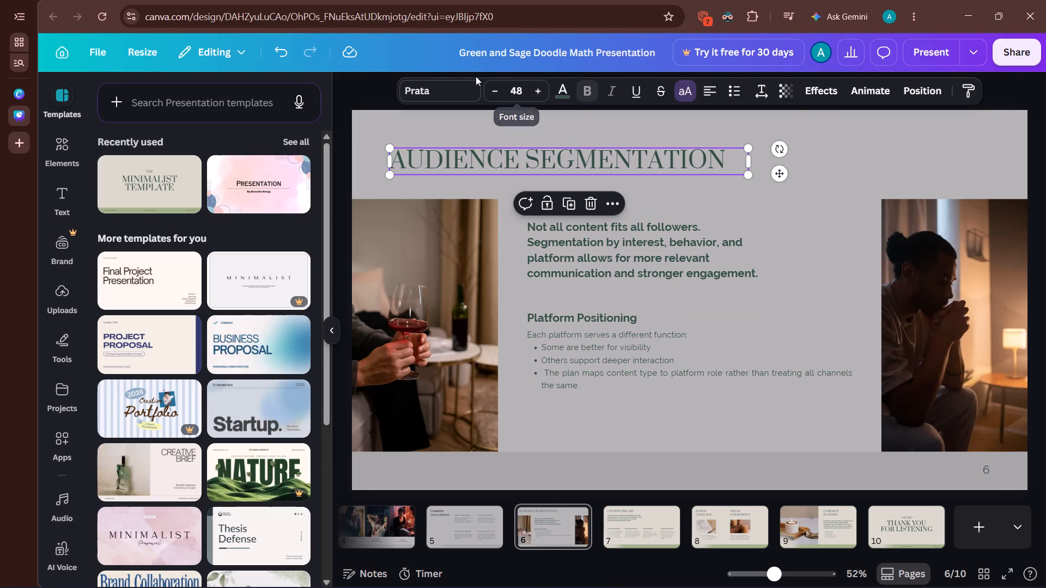
click(444, 90)
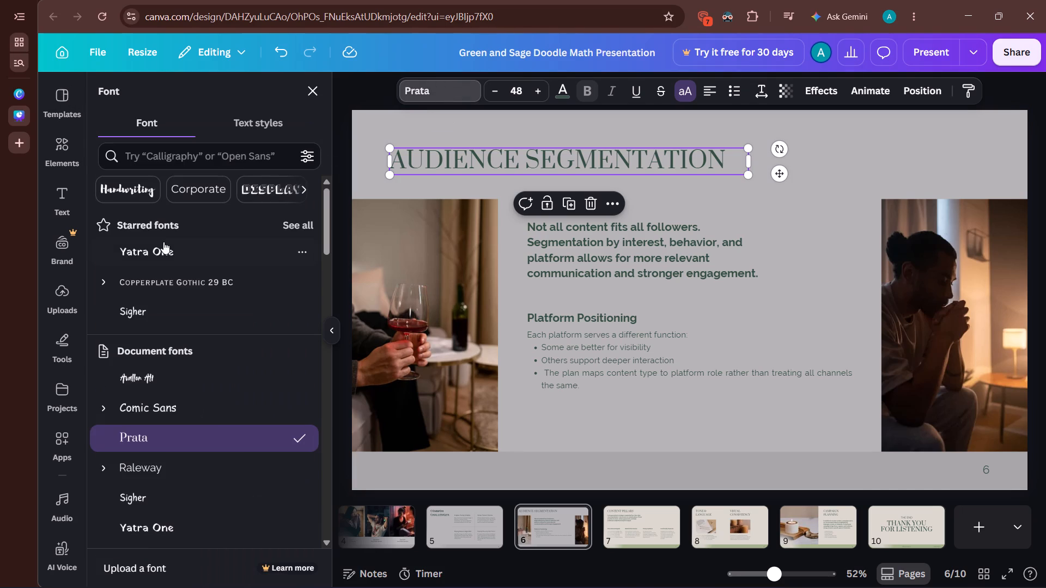
click(163, 254)
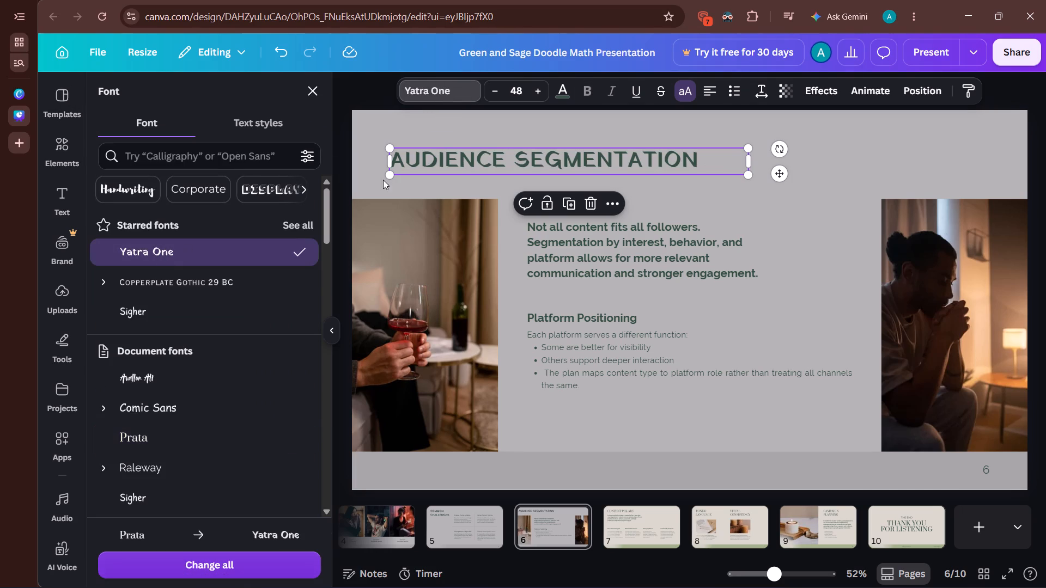
triple_click(538, 90)
click(538, 90)
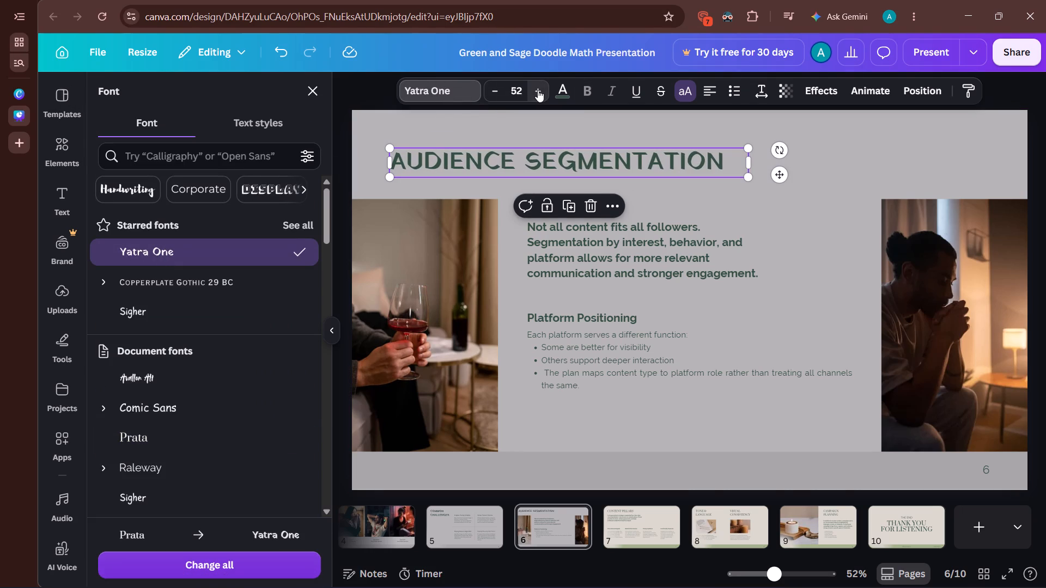
Enlarge the "Audience Segmentation" title to size 54.
double_click(538, 90)
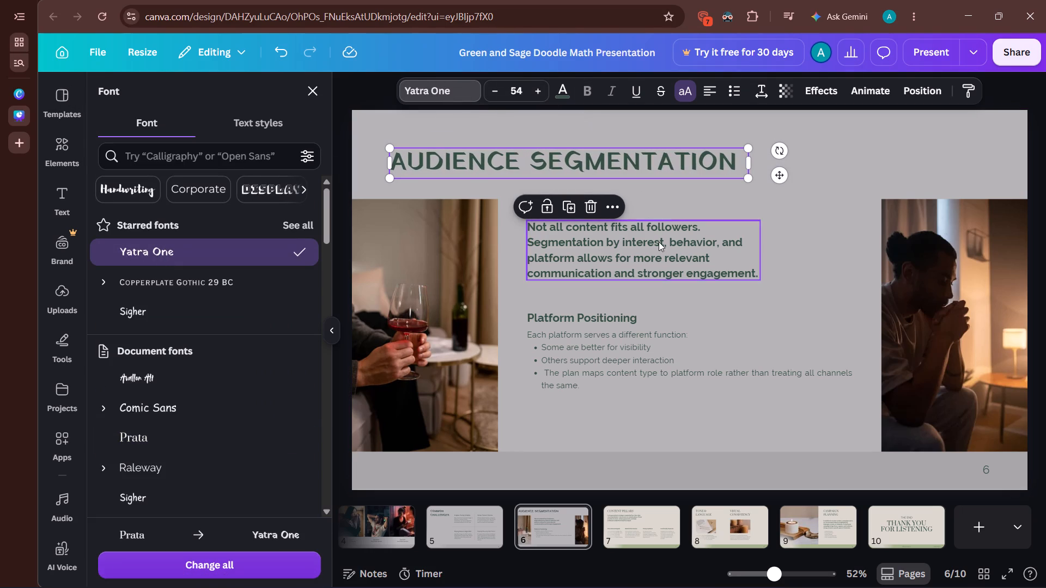
click(710, 432)
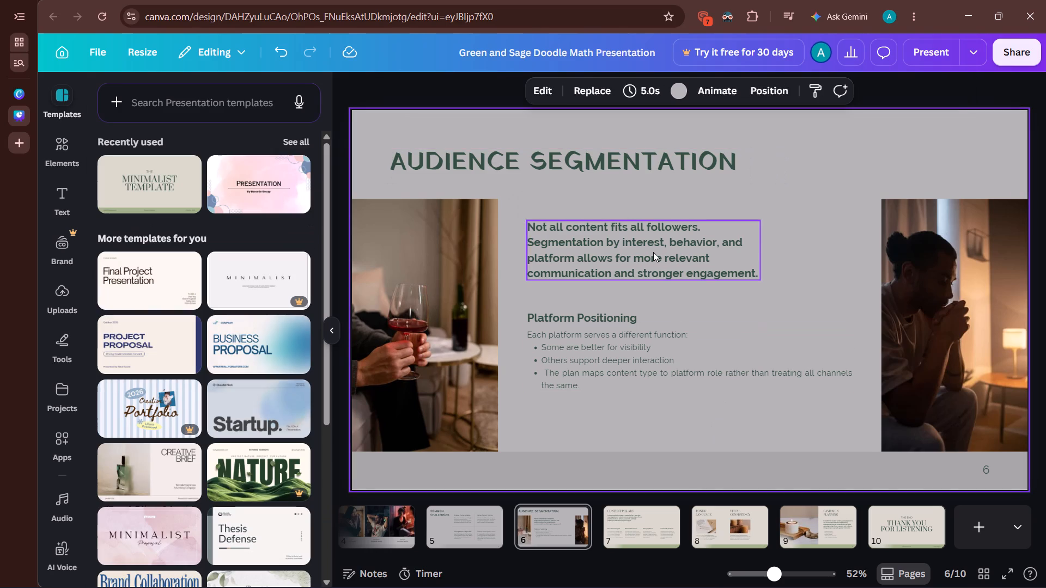
Set the intro paragraph beginning "Not all content fits all followers" in Sigher at size 25.
click(653, 252)
click(455, 82)
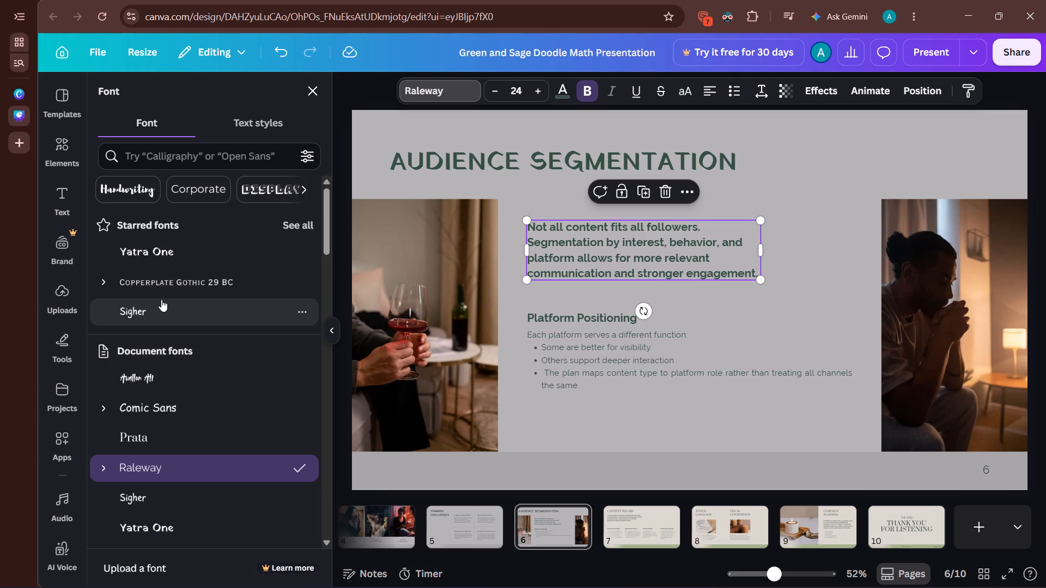
click(160, 304)
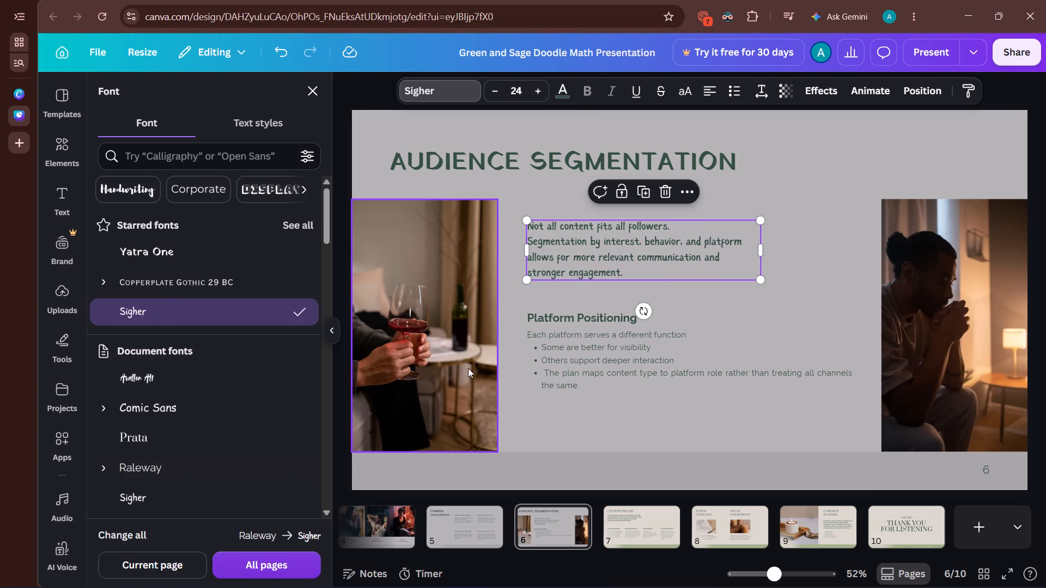
click(538, 90)
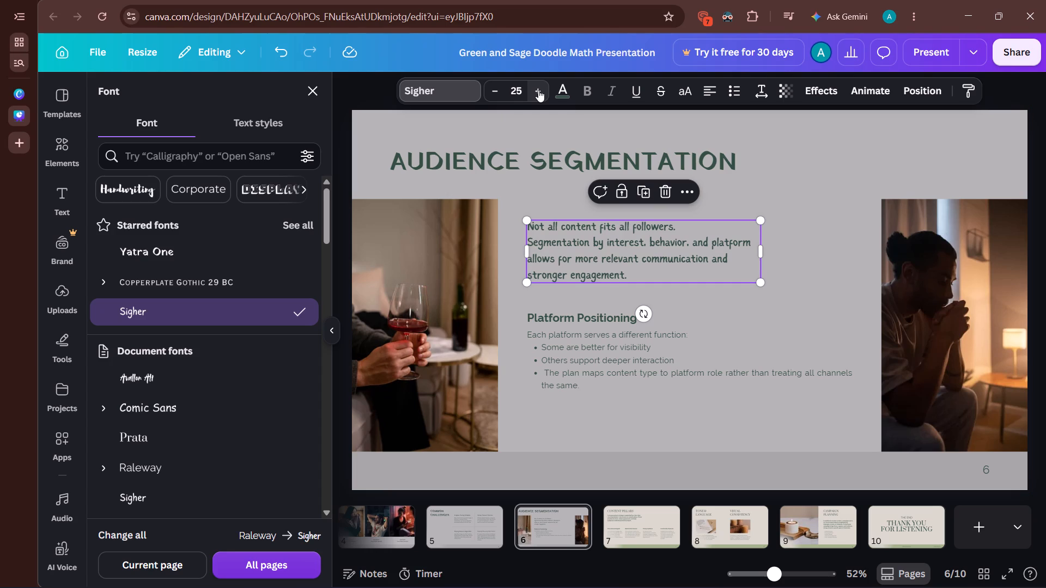
click(538, 90)
click(538, 90)
click(538, 90)
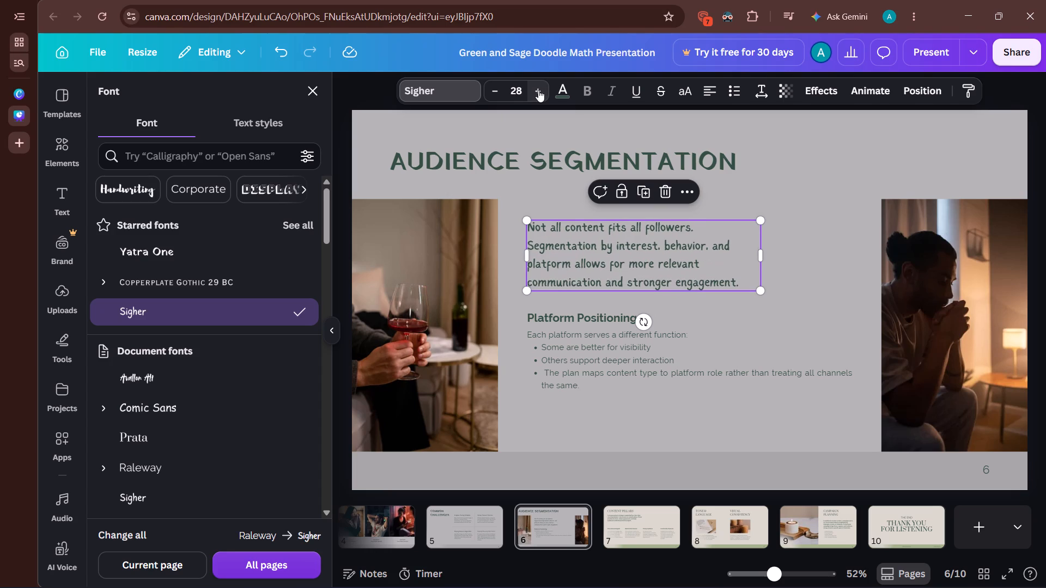
double_click(492, 90)
click(492, 90)
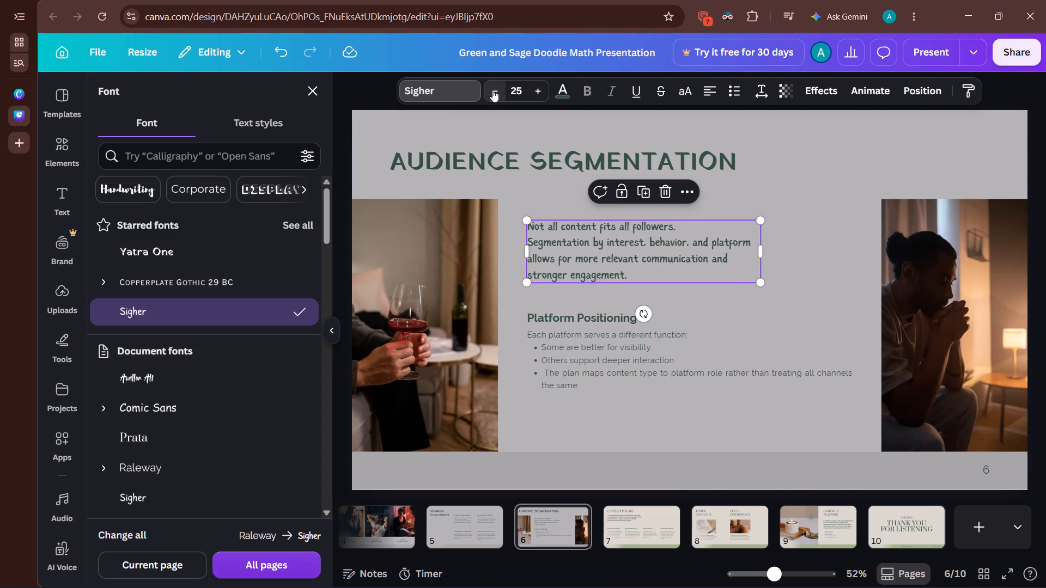
Change the "Platform Positioning" heading's font to Sigher.
click(586, 315)
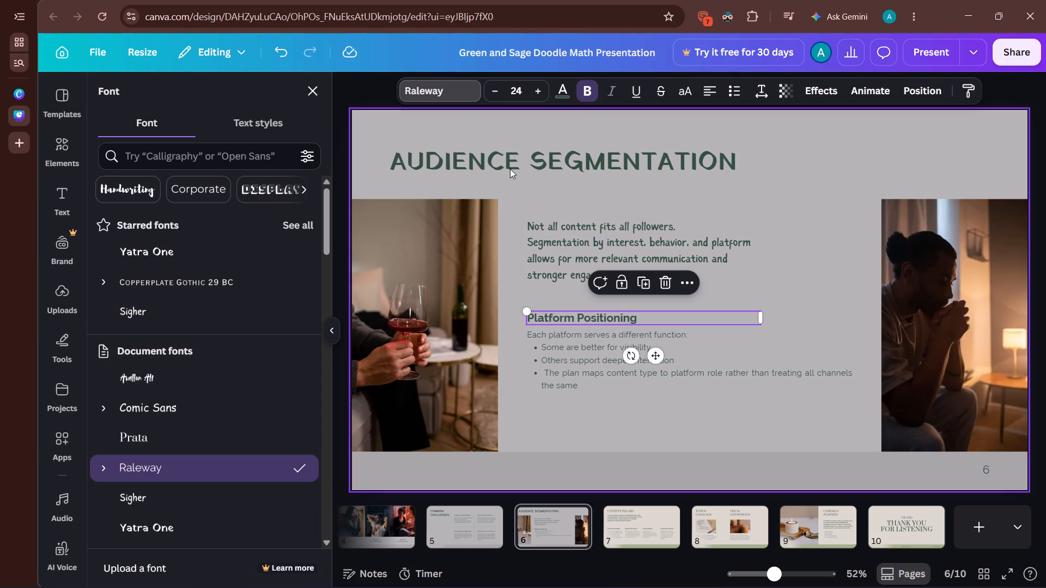
click(461, 86)
click(434, 89)
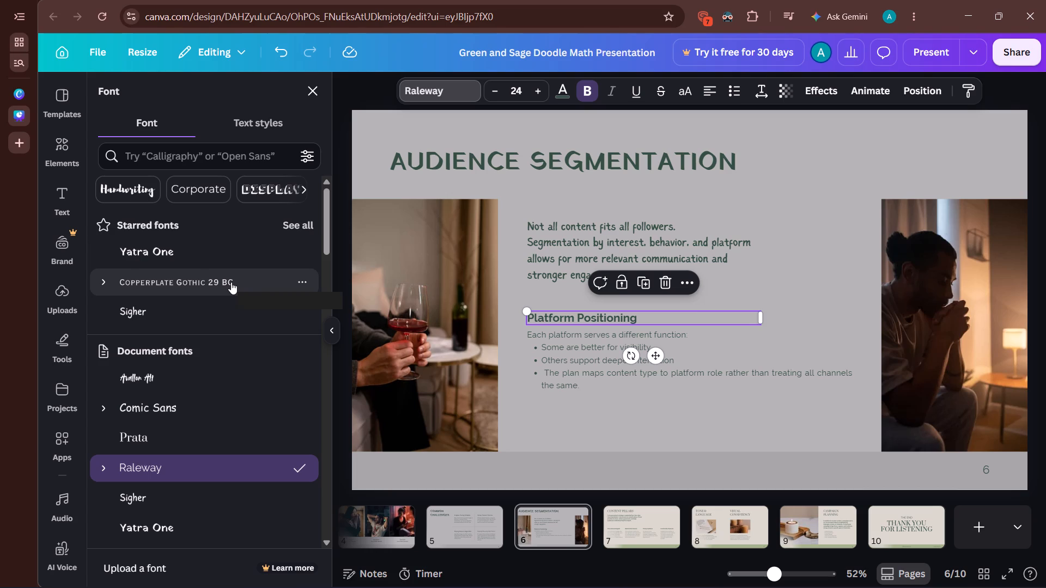
scroll(231, 282, down, 1)
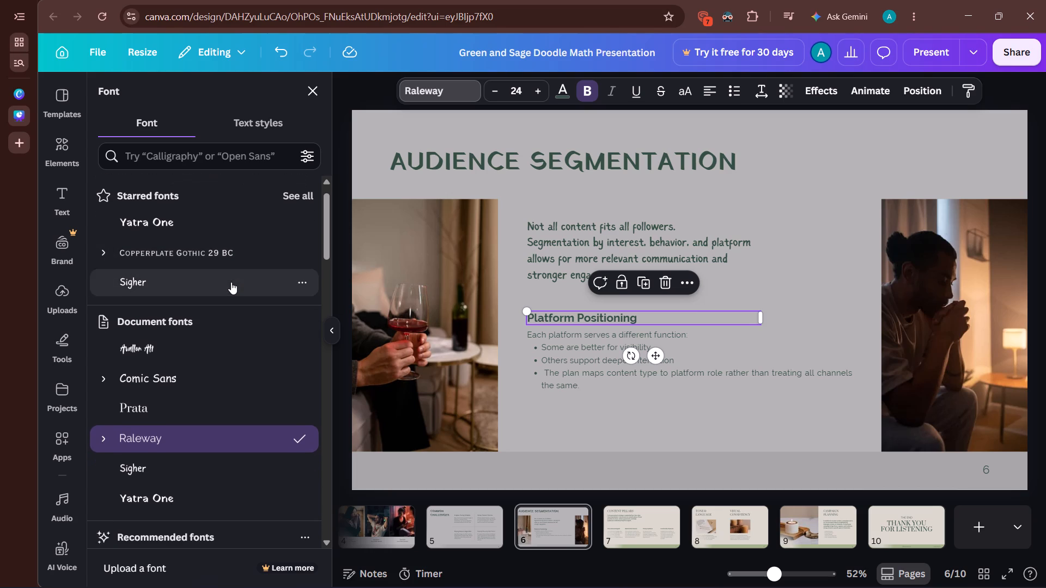
scroll(231, 282, up, 1)
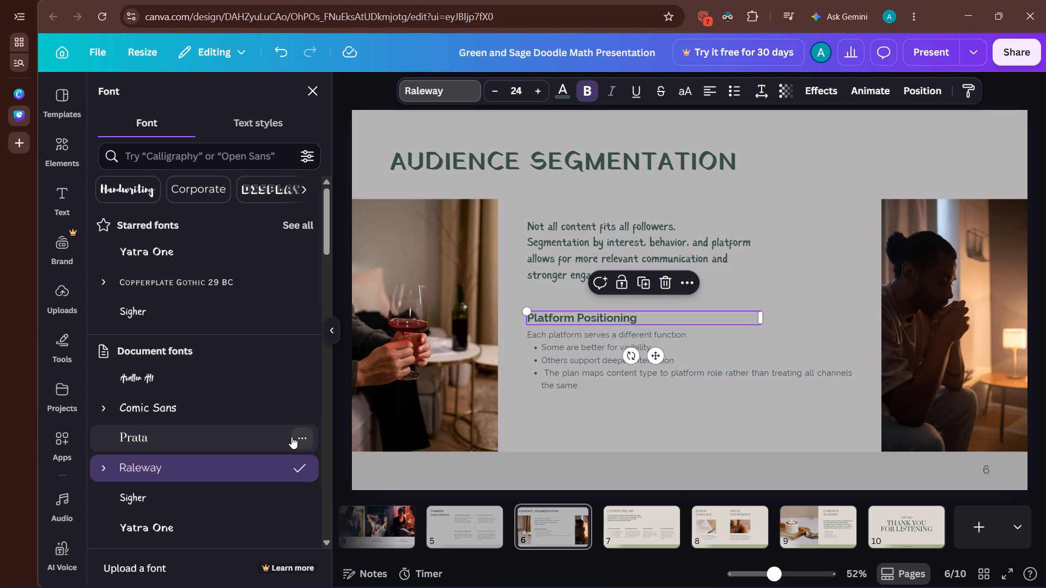
click(244, 440)
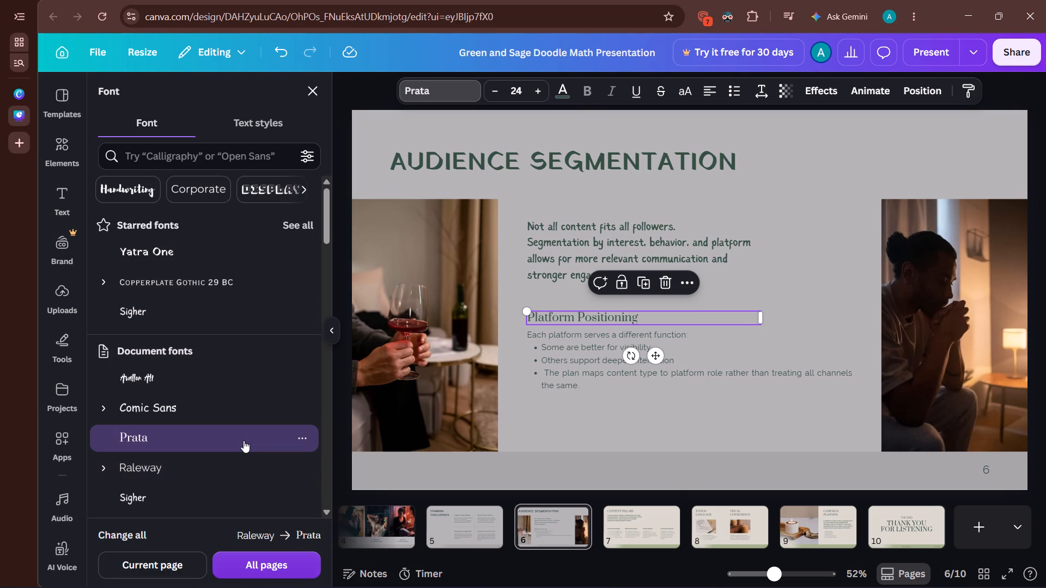
key(ctrl+z)
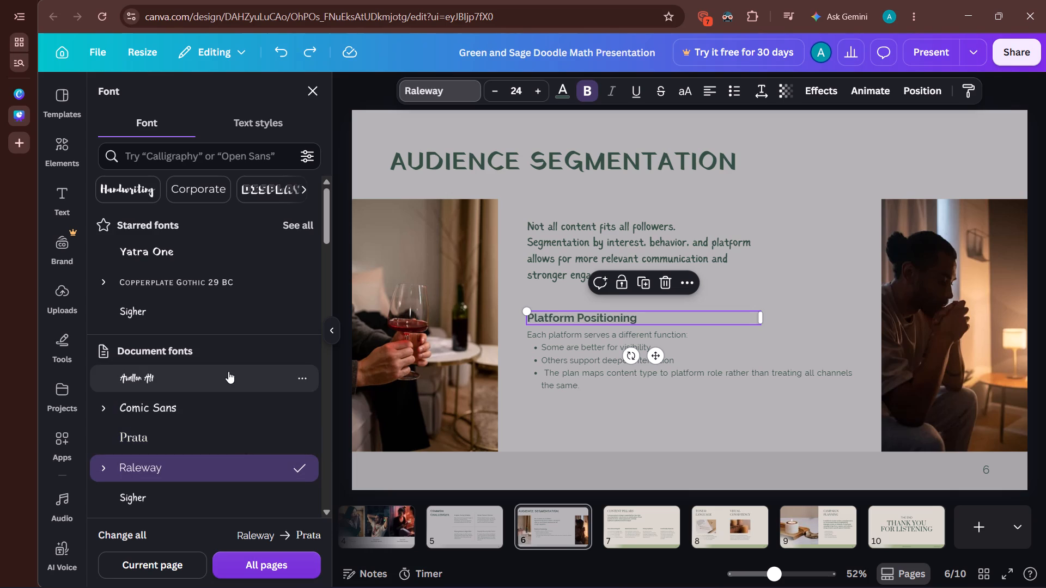
click(200, 306)
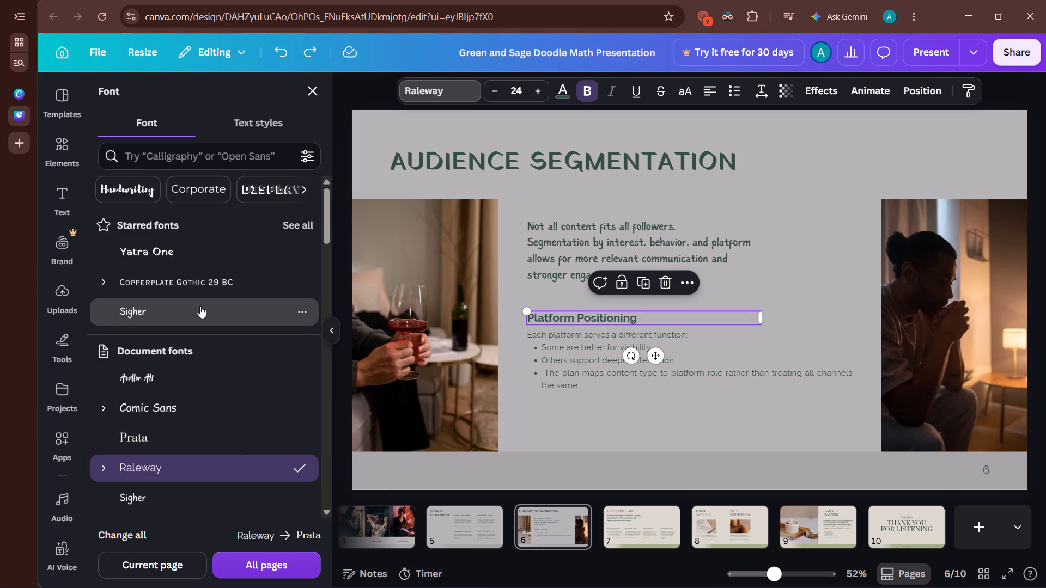
Set the body text and bullet list under "Platform Positioning" in Comic Sans.
click(540, 357)
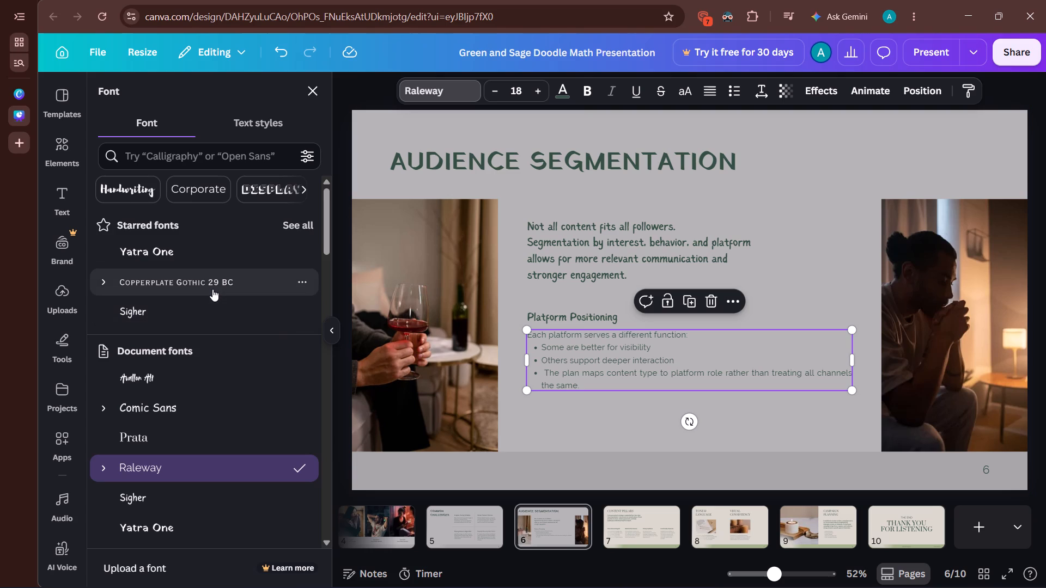
click(186, 407)
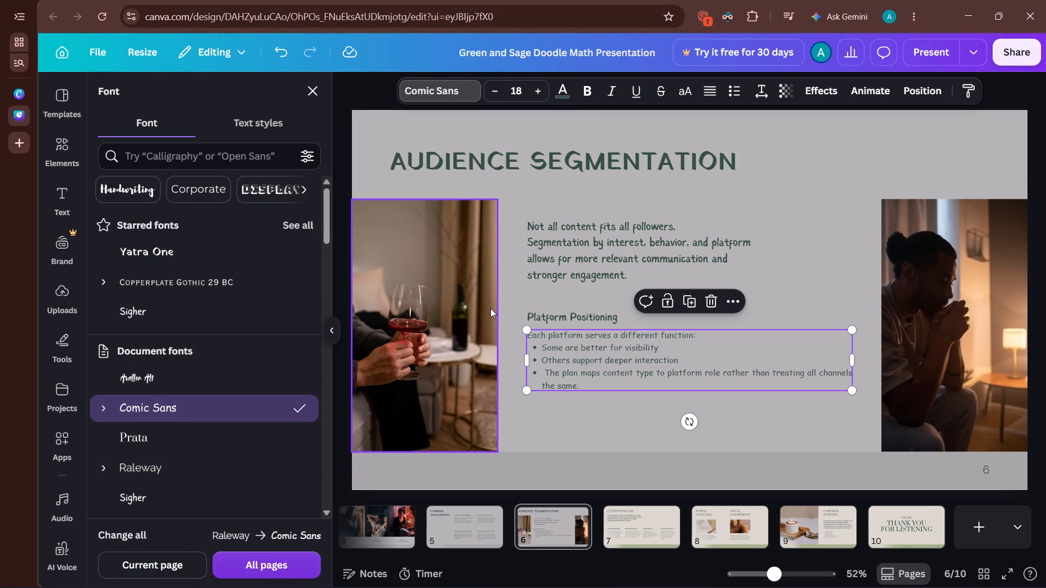
click(837, 157)
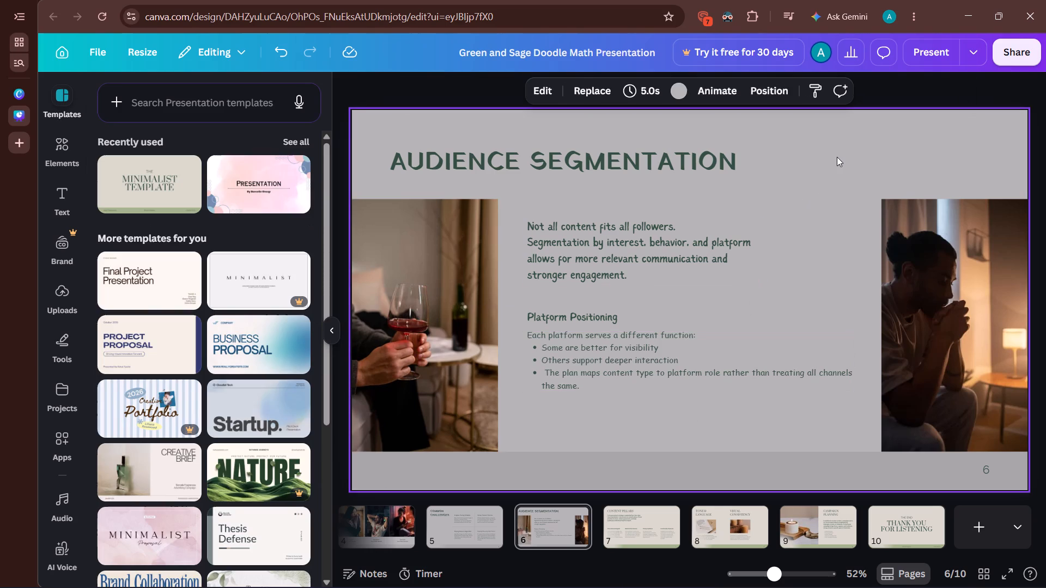
Go to slide 7 and set the "Content Pillars" title in Yatra One.
key(Right)
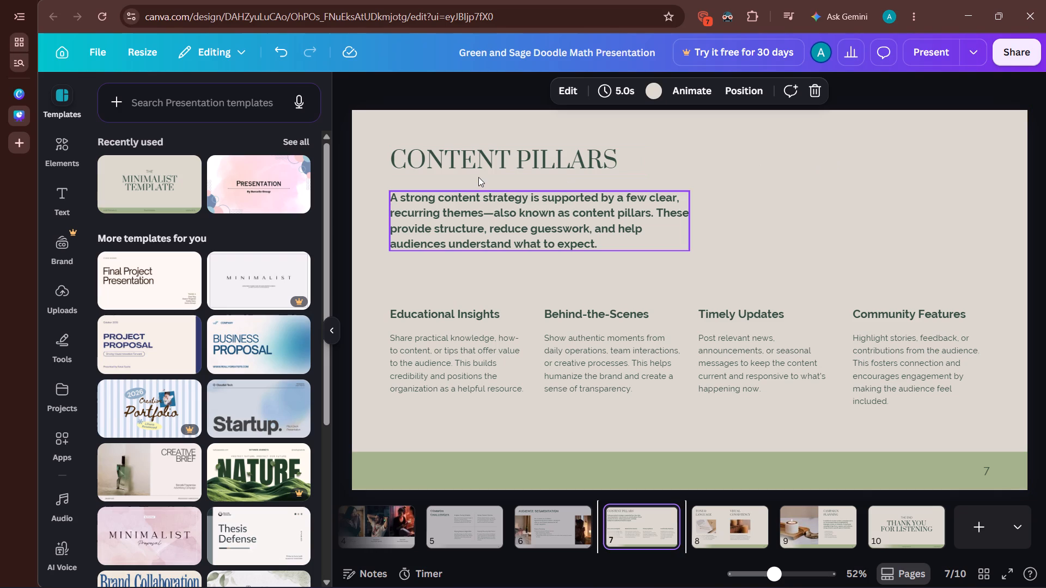
click(478, 176)
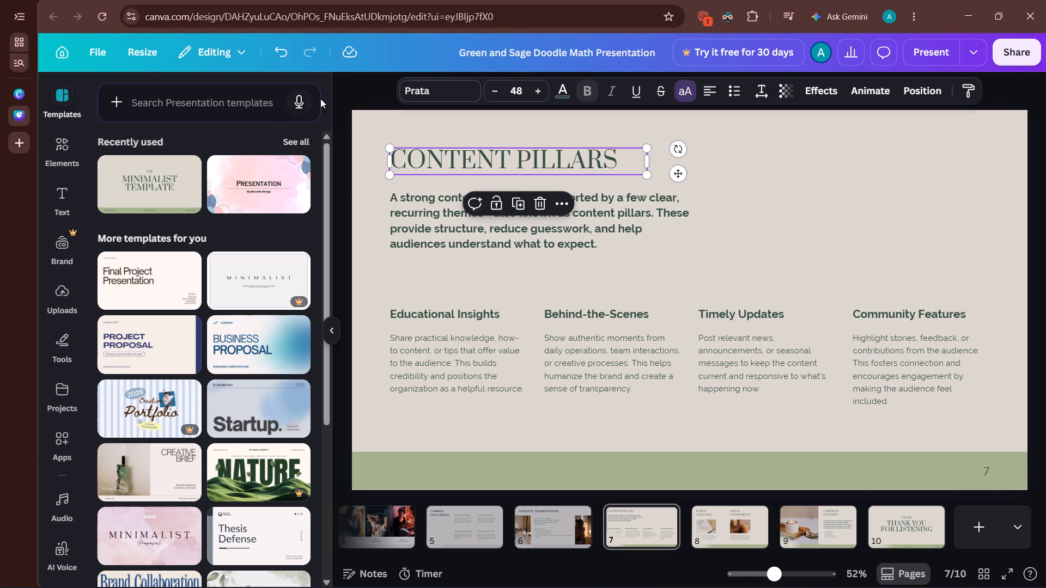
click(435, 92)
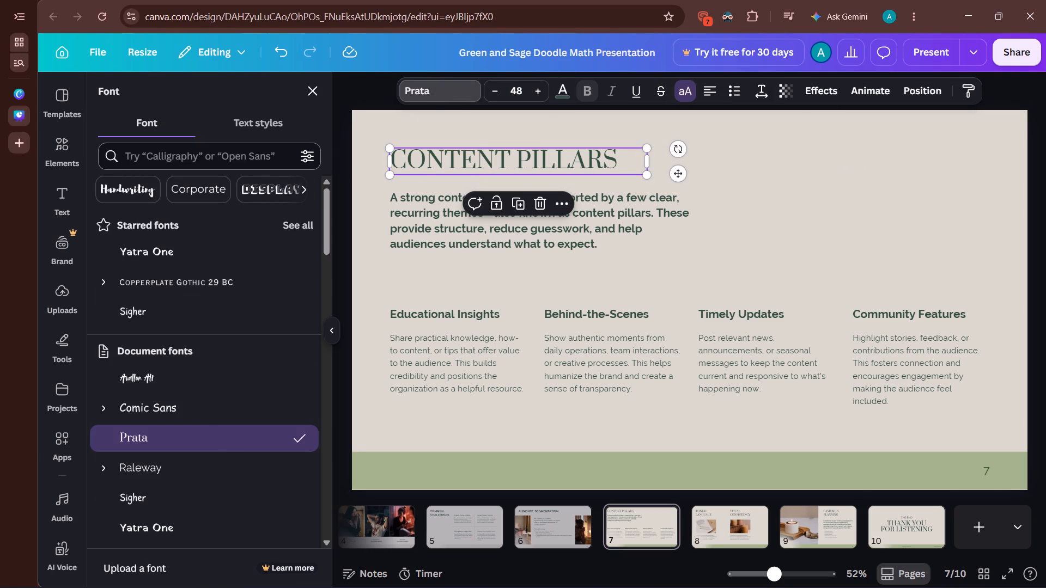
click(151, 253)
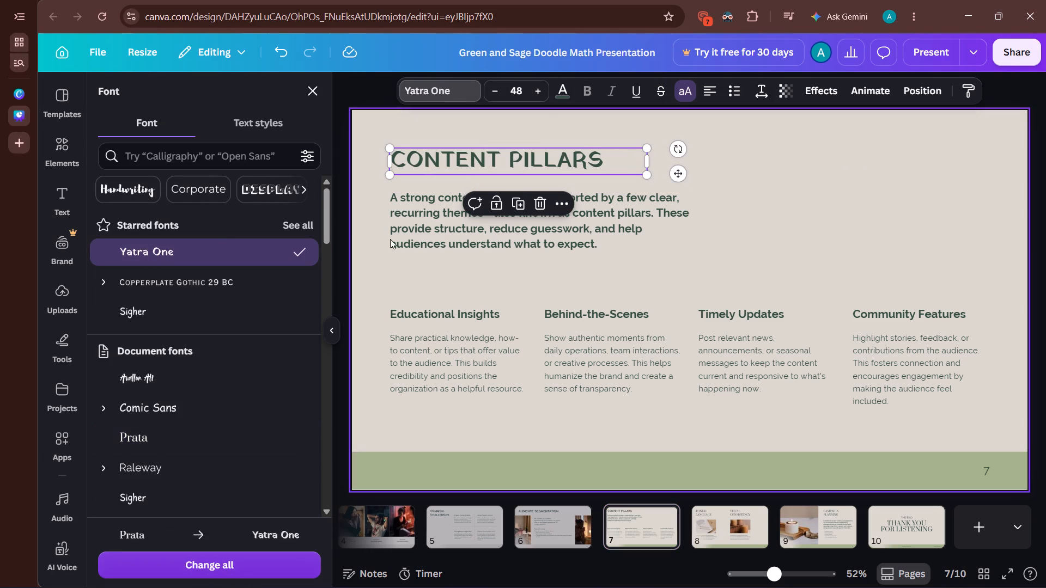
Set the intro paragraph below the "Content Pillars" title in Comic Sans Regular.
click(399, 242)
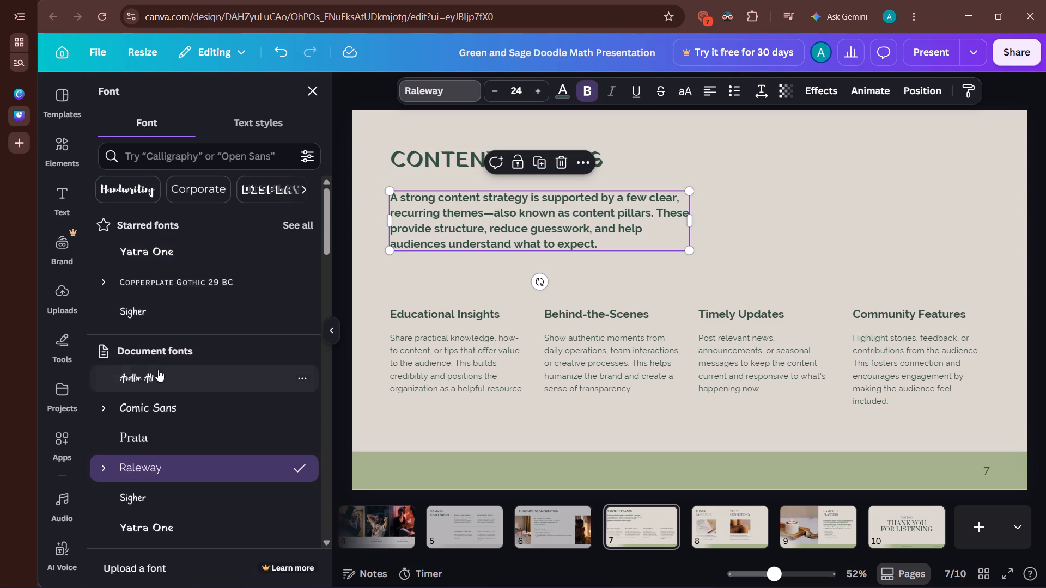
click(163, 405)
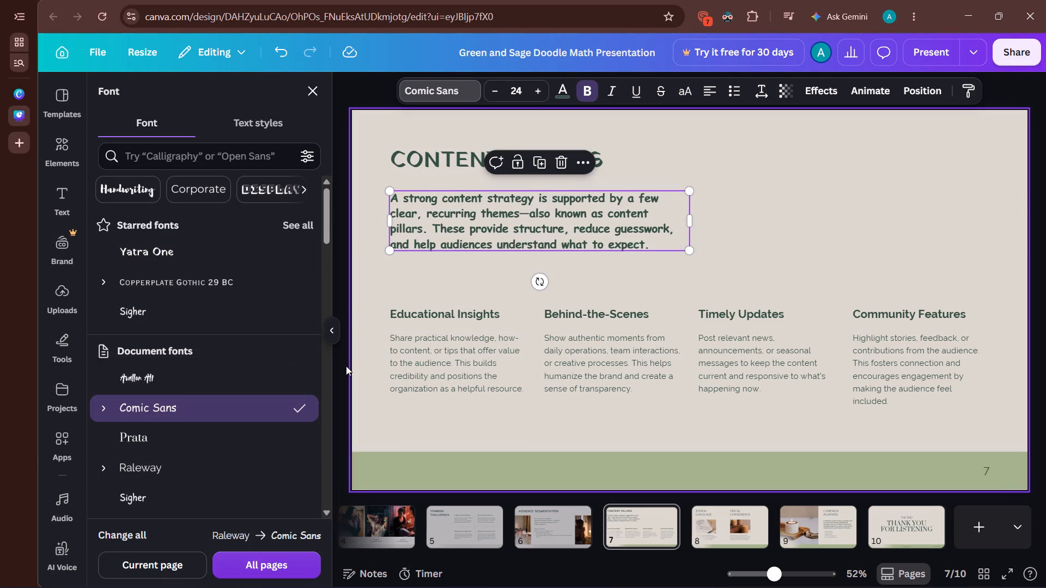
click(94, 416)
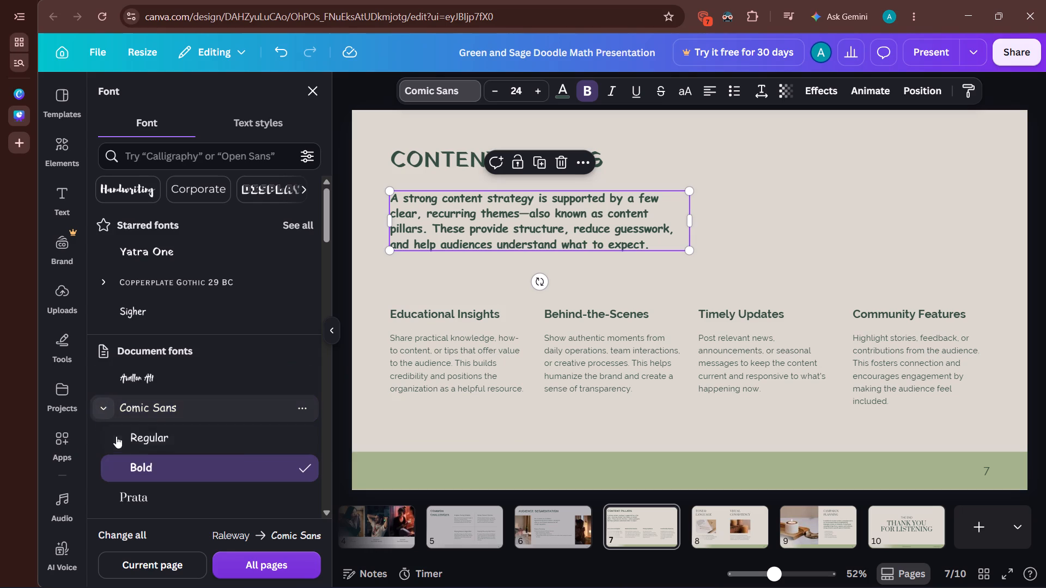
click(152, 437)
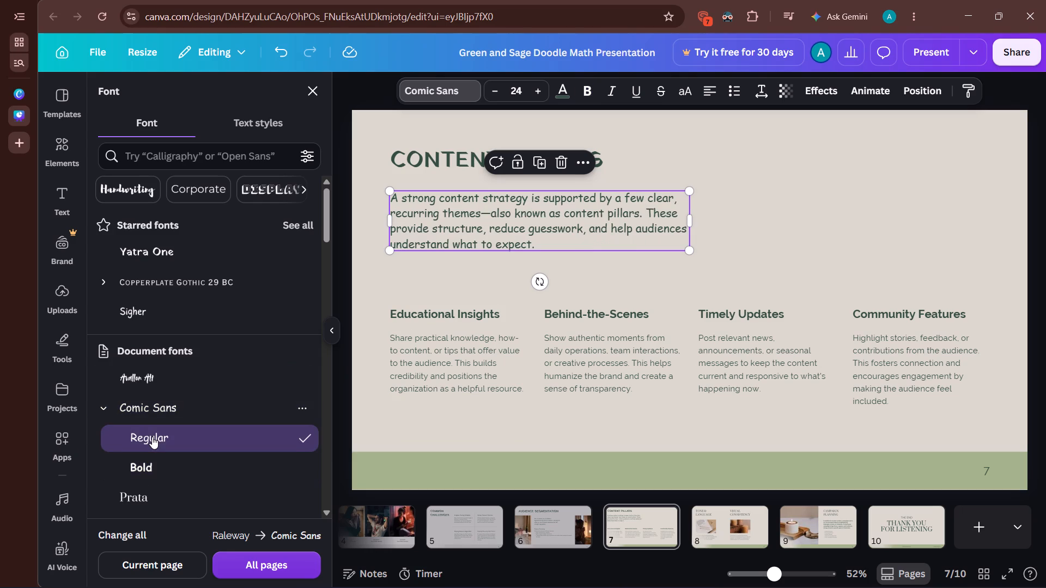
click(762, 202)
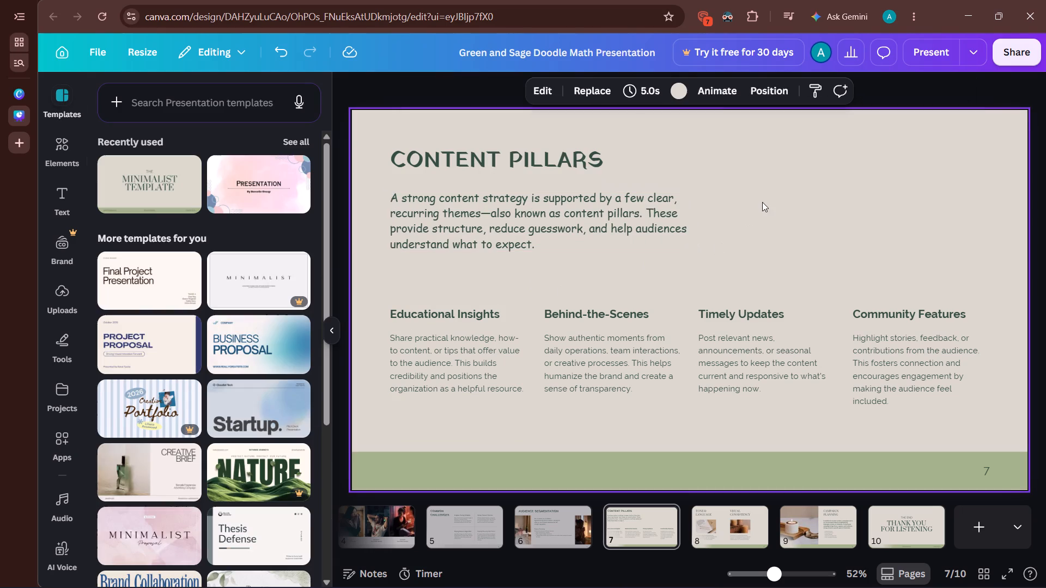
Set the four column headings, from "Educational Insights" to "Community Features", in Sigher.
click(430, 319)
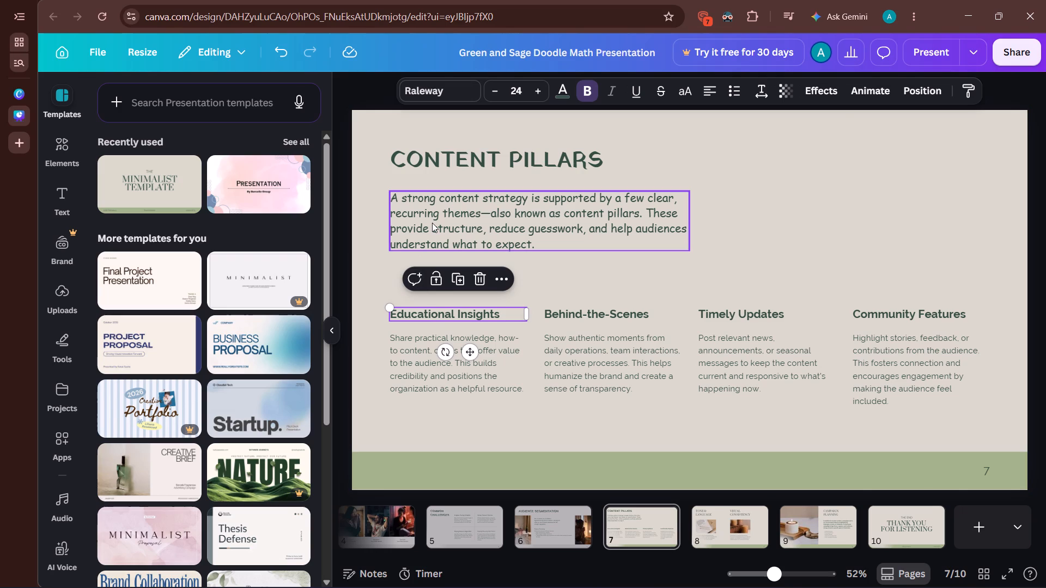
click(428, 89)
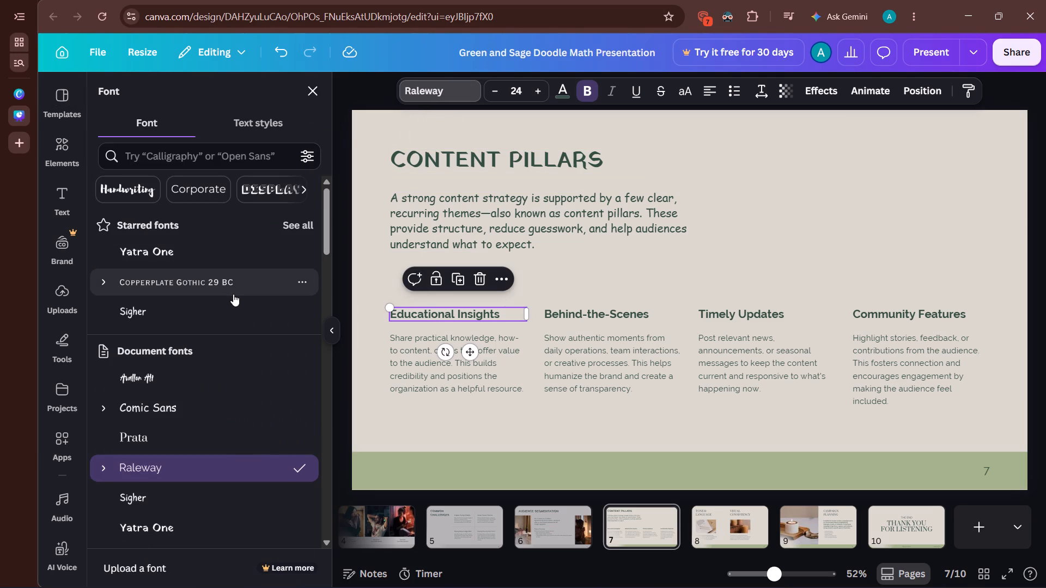
drag(233, 294, 225, 318)
click(225, 318)
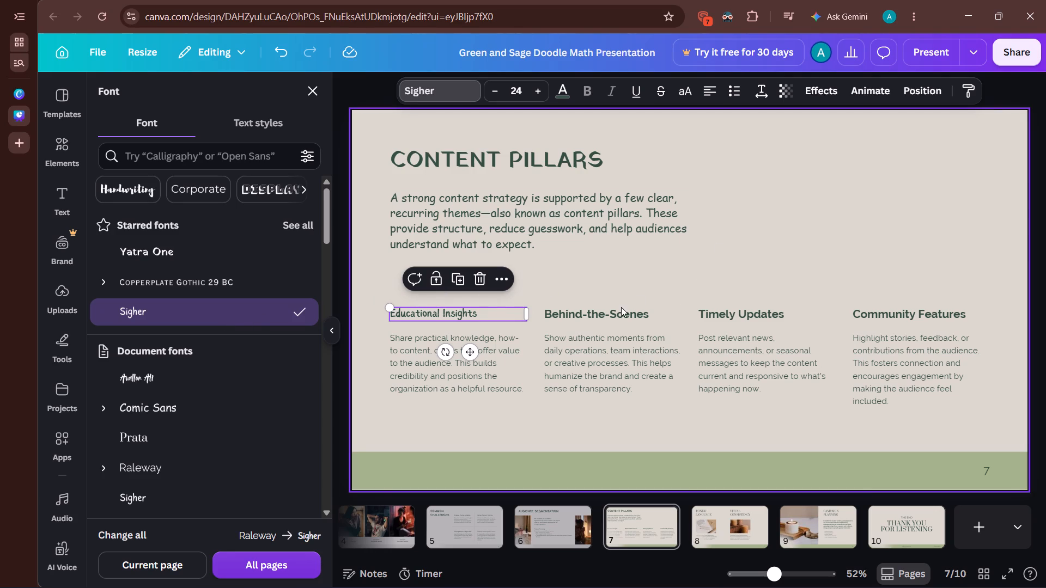
click(588, 315)
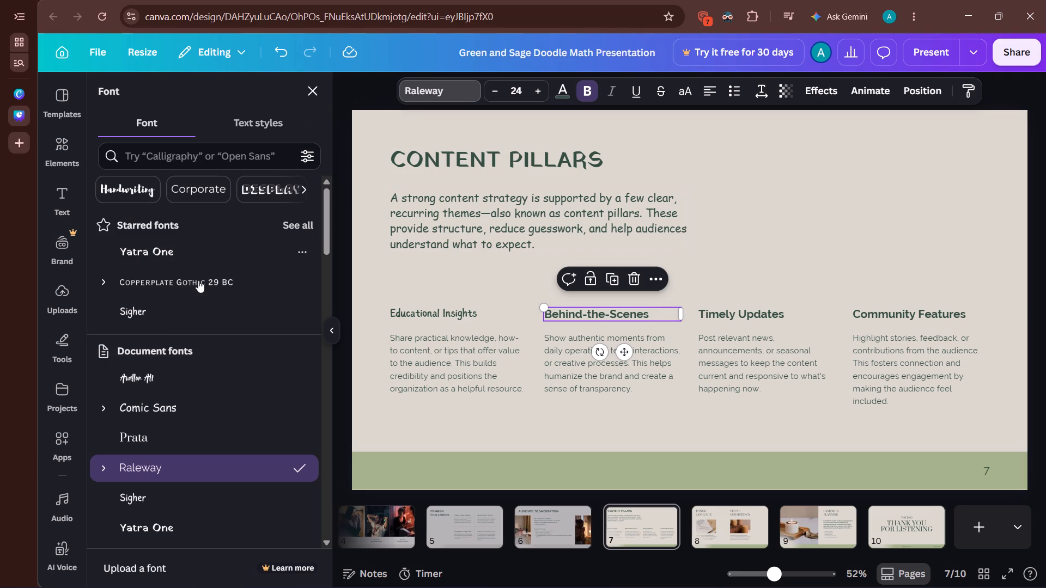
click(154, 309)
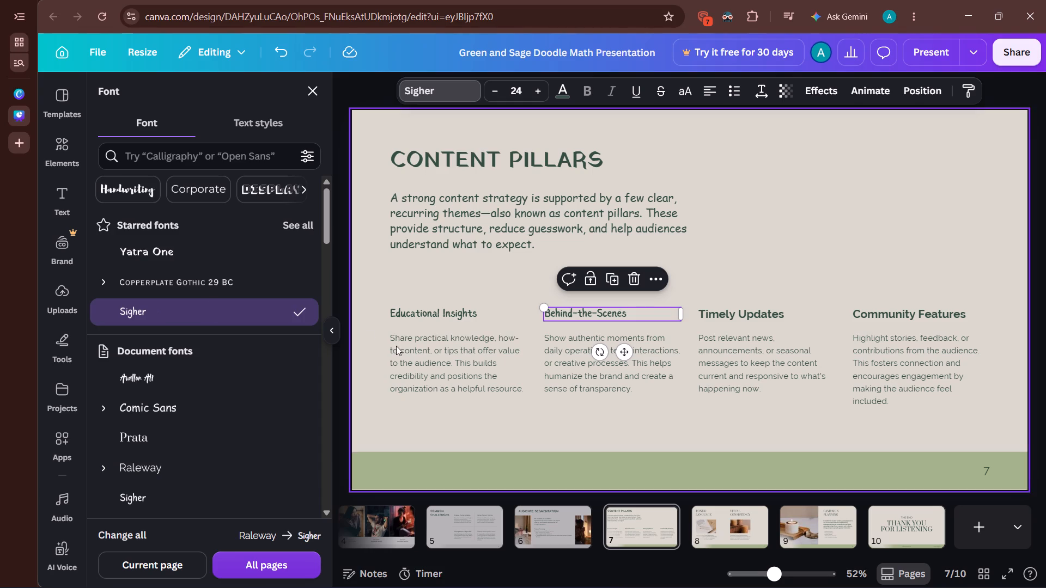
click(713, 307)
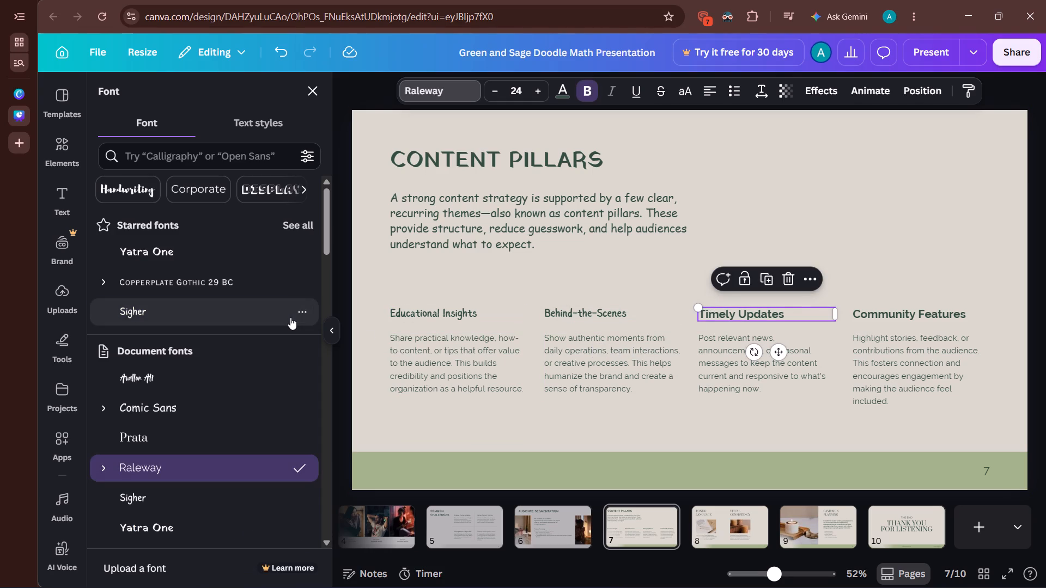
click(178, 313)
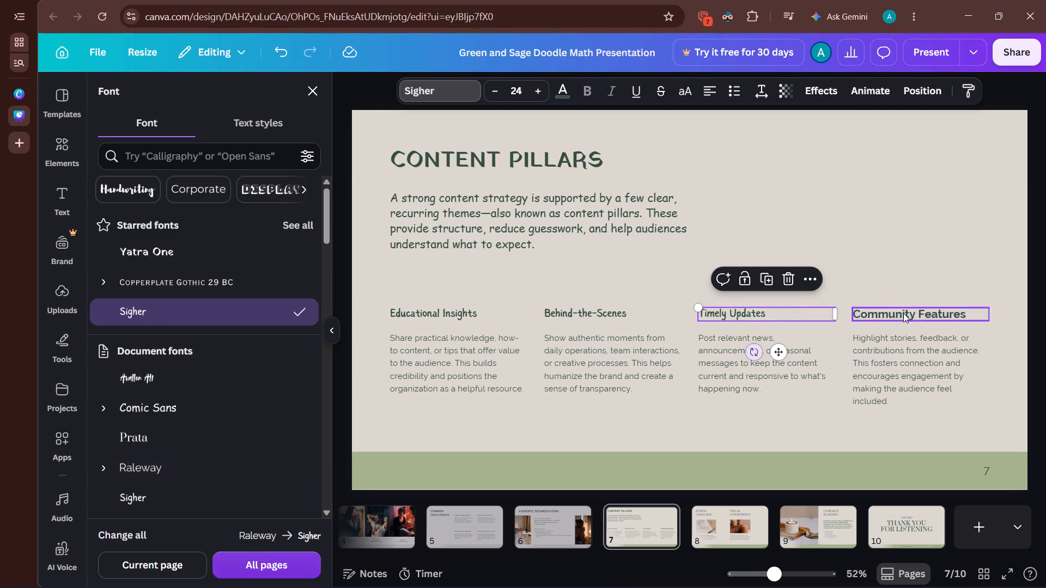
click(920, 306)
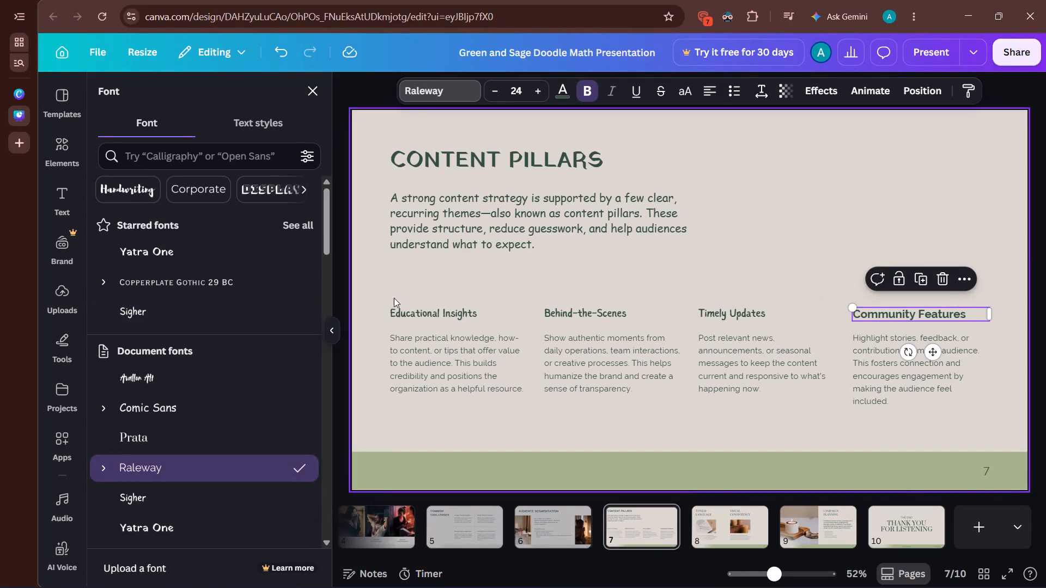
click(202, 313)
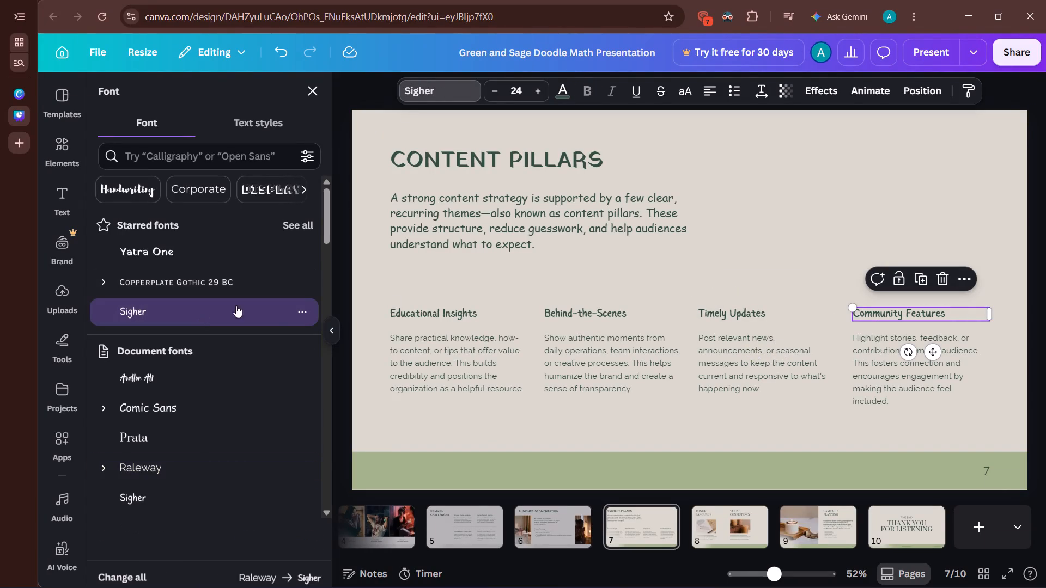
Set the four column descriptions, from "Educational Insights" to "Community Features", in Comic Sans.
click(433, 352)
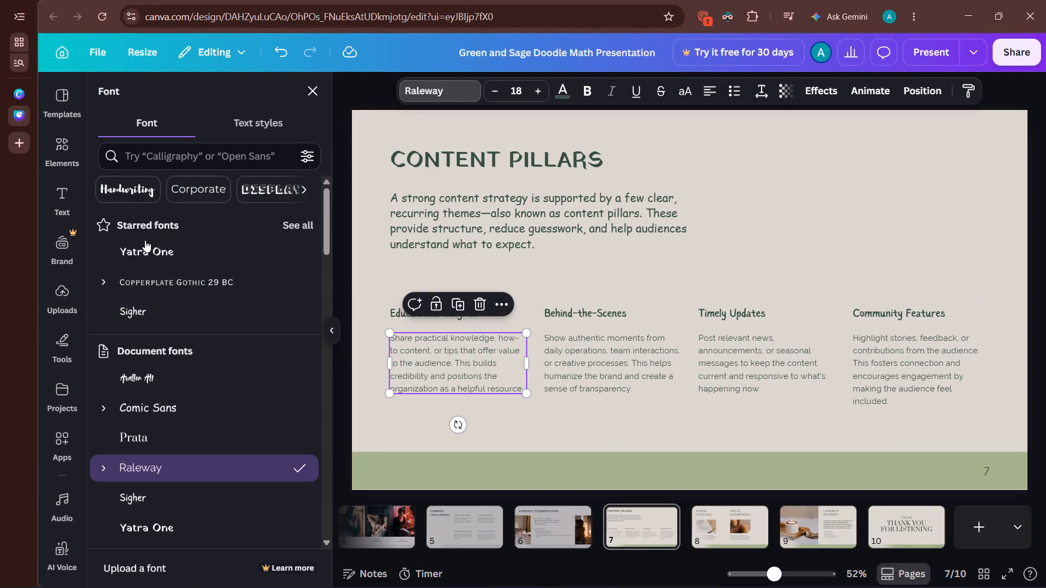
click(198, 413)
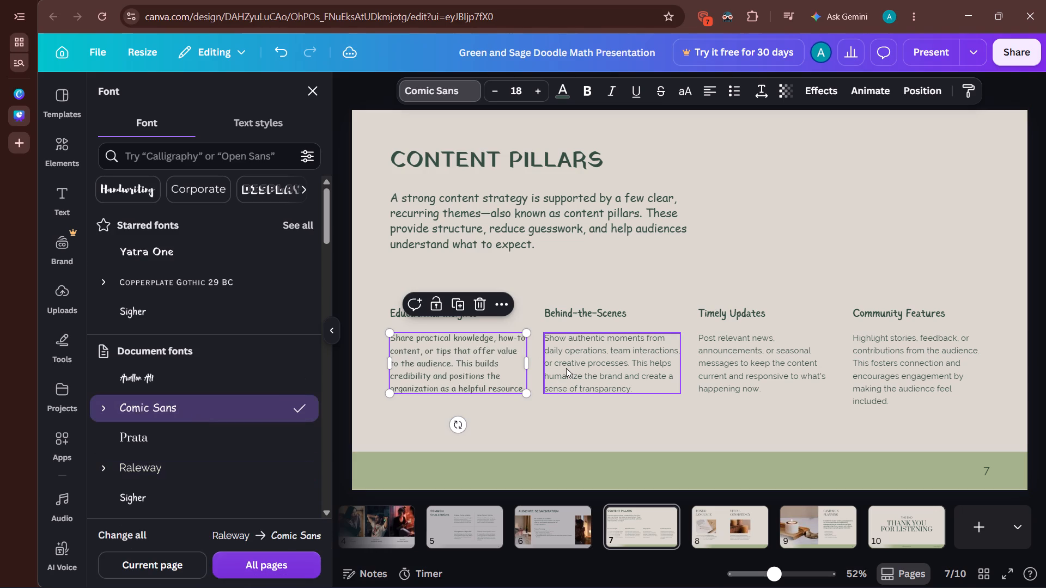
click(566, 368)
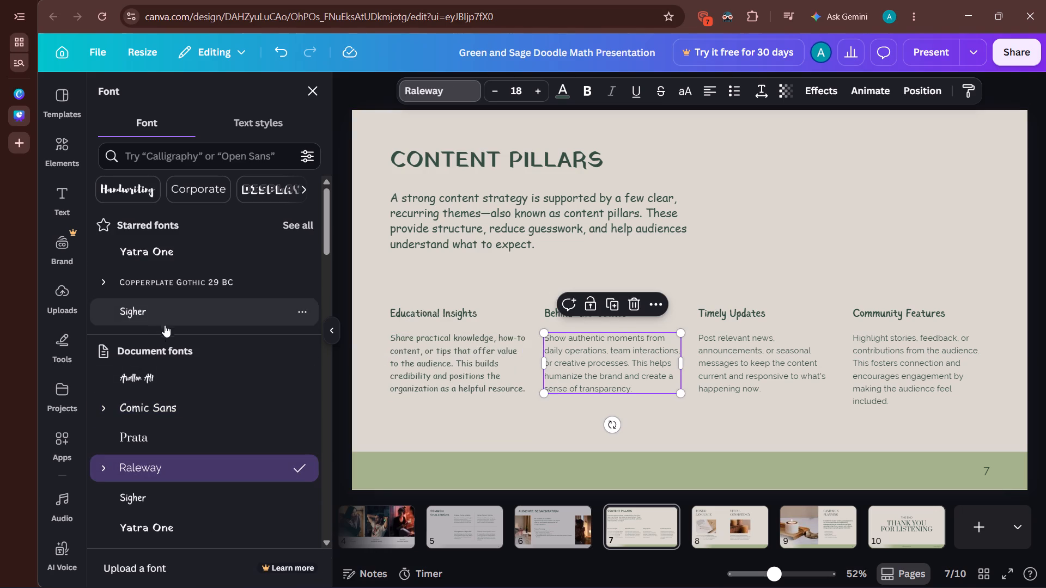
click(186, 412)
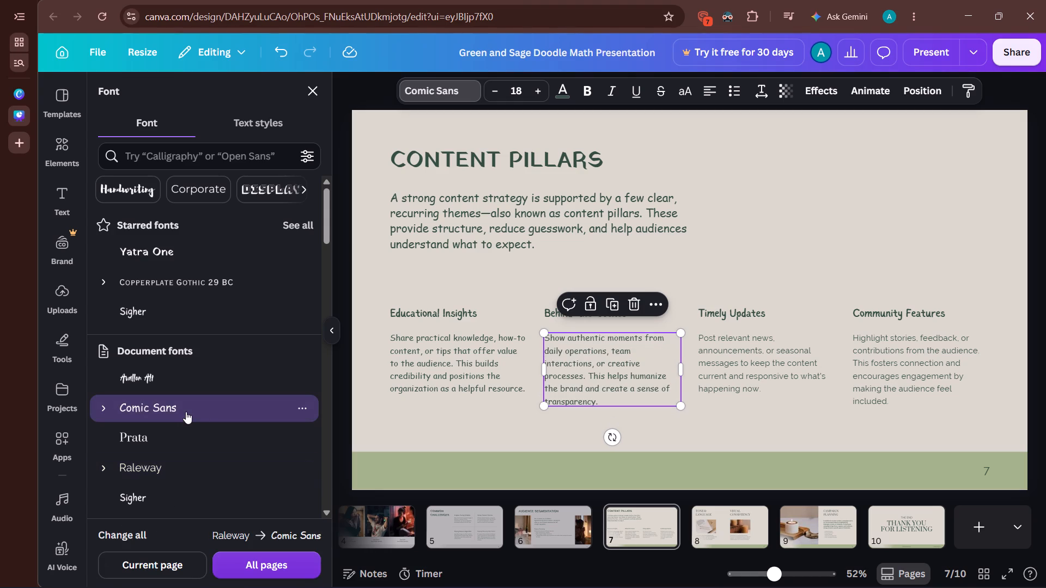
click(723, 382)
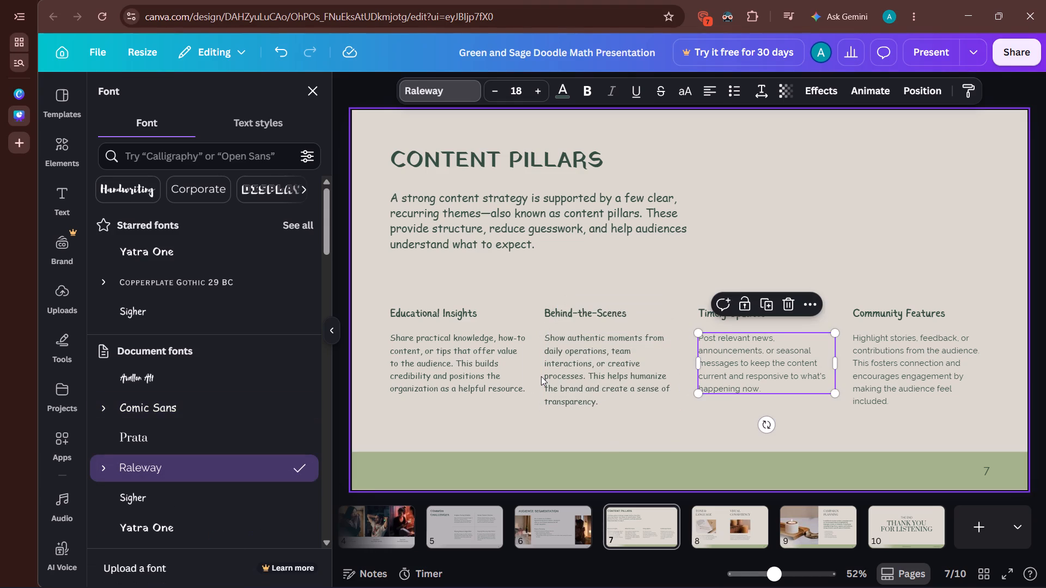
click(144, 412)
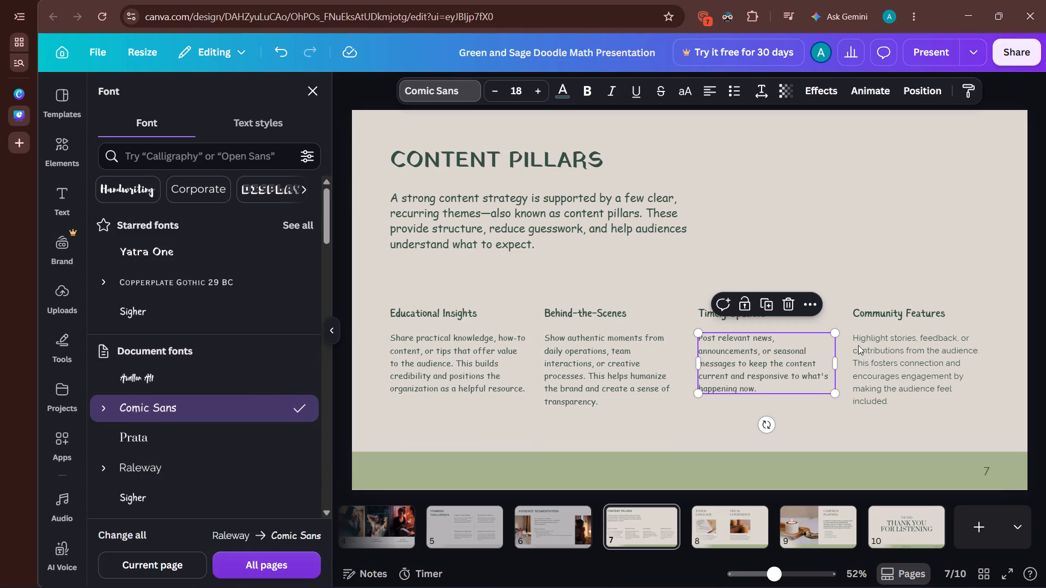
click(938, 344)
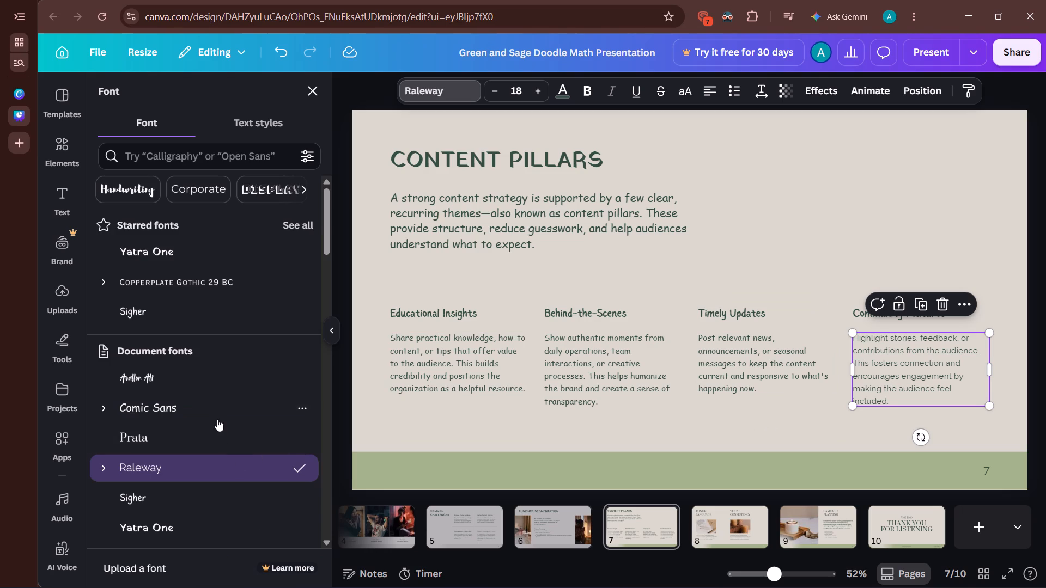
click(217, 419)
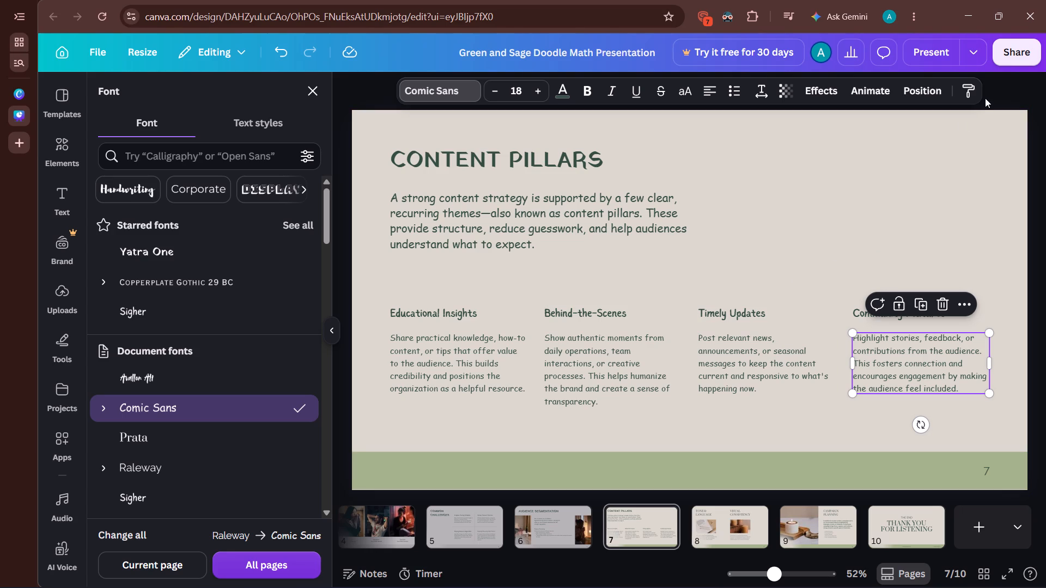
click(1000, 89)
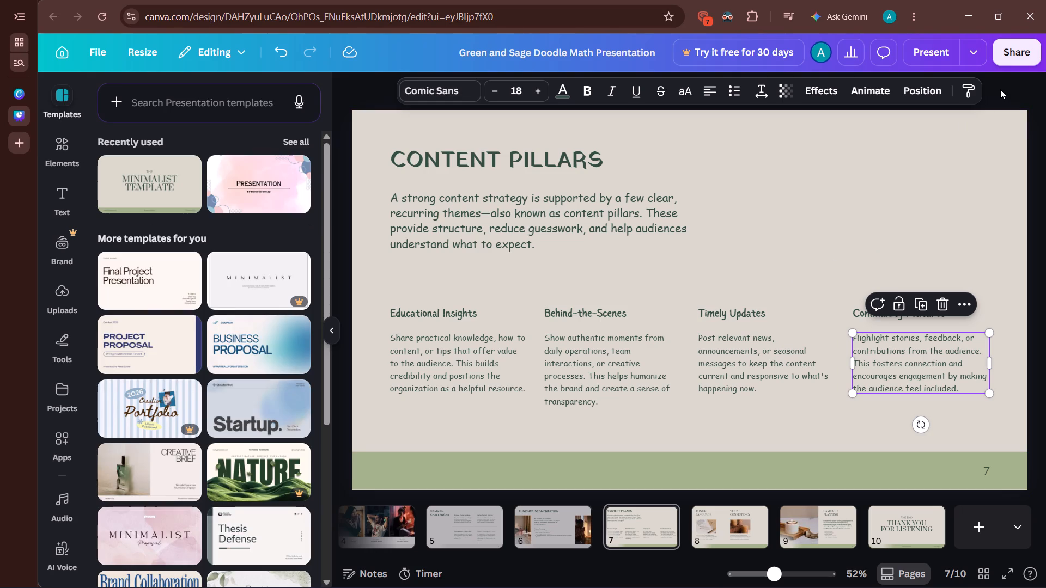
click(1000, 89)
Go to slide 8 and set the "Tone & Language" and "Visual Consistency" titles in Yatra One.
key(Right)
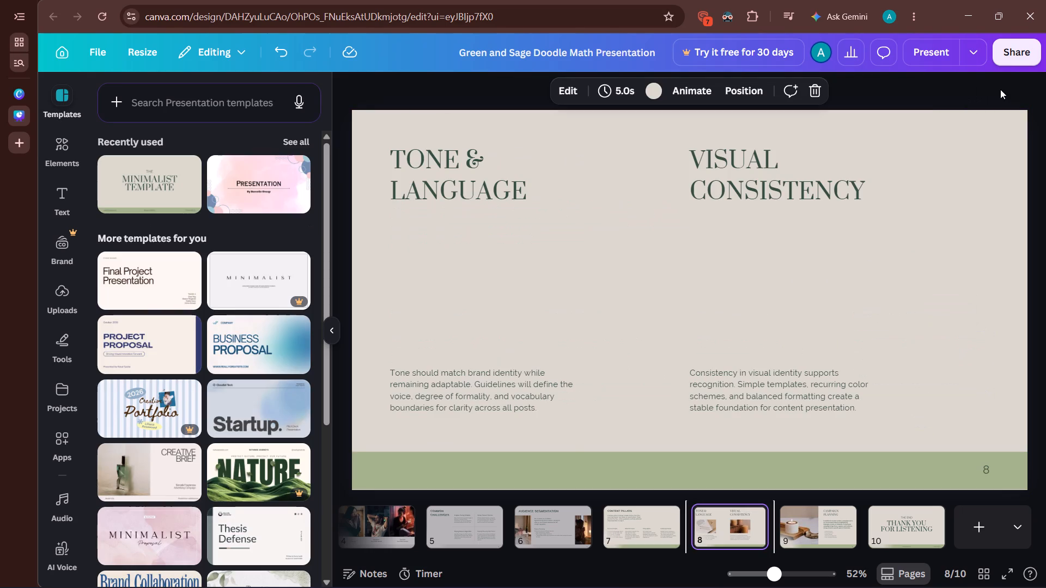
click(992, 195)
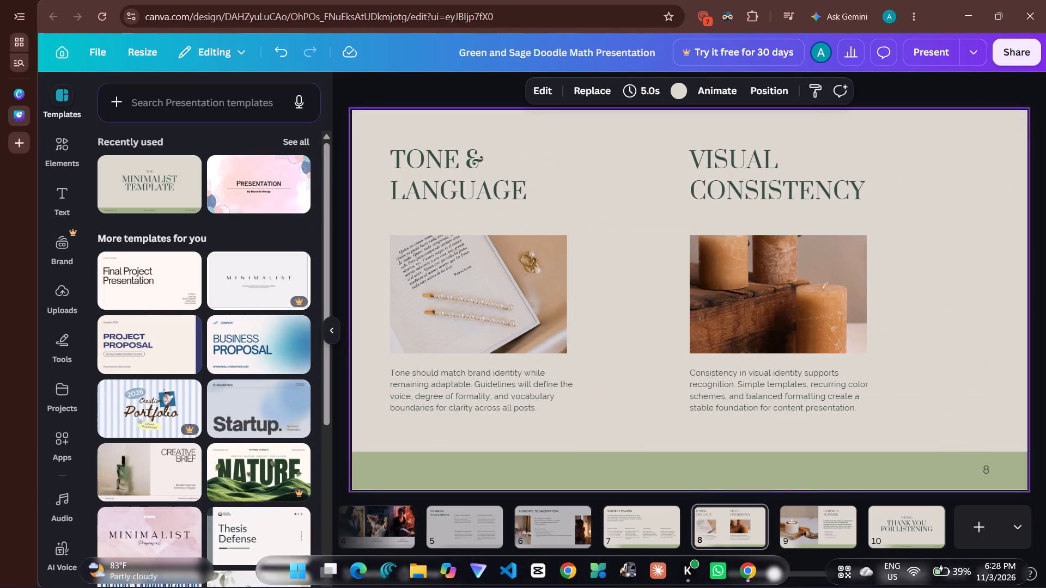
click(503, 169)
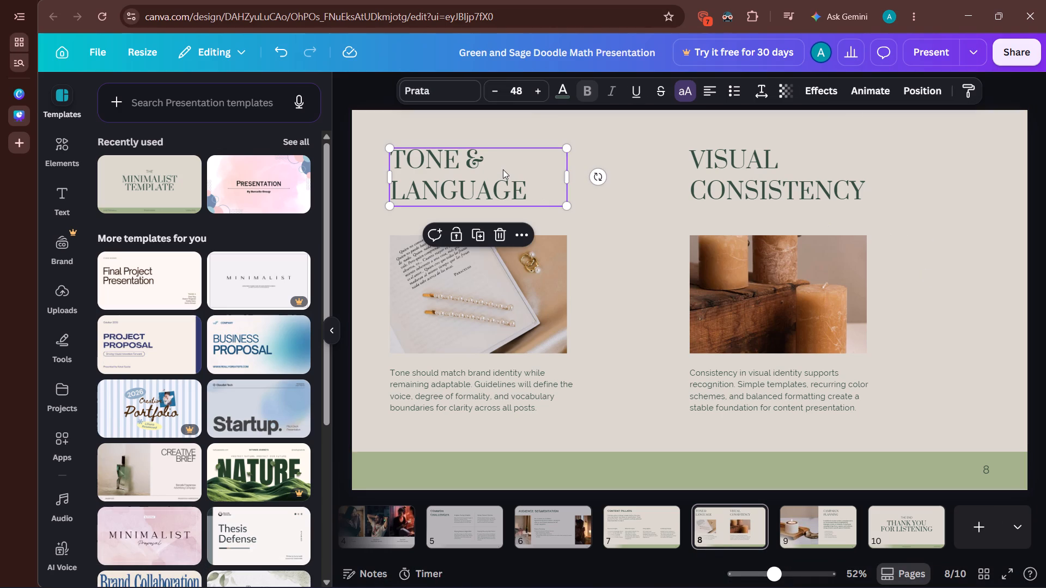
click(428, 90)
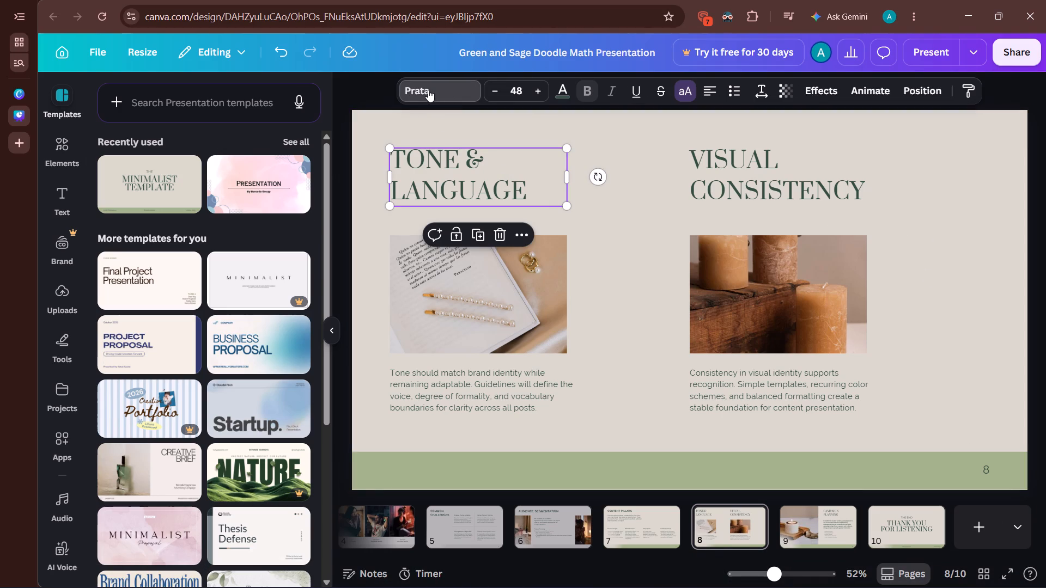
click(229, 266)
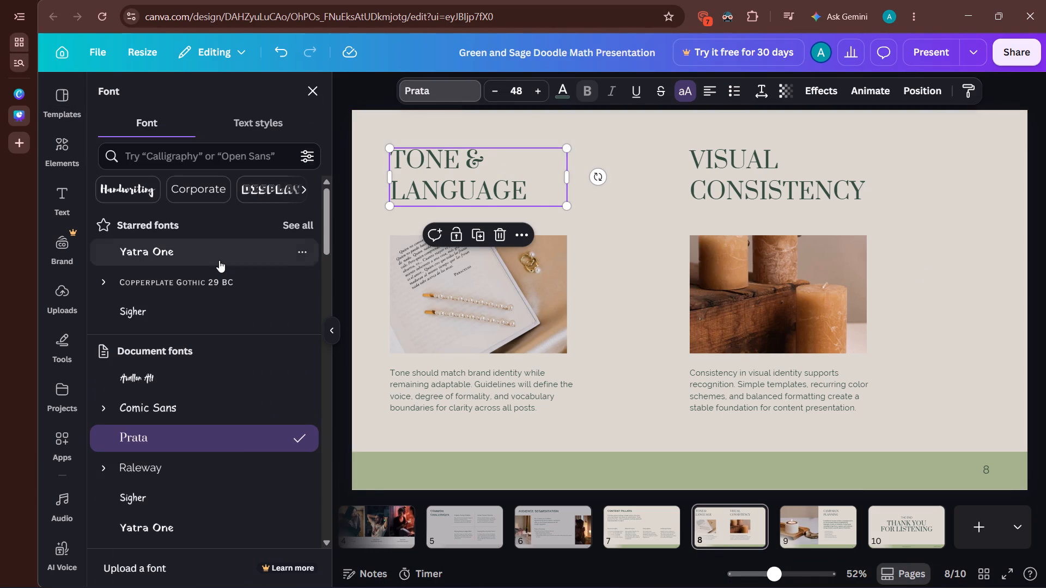
click(219, 260)
click(759, 167)
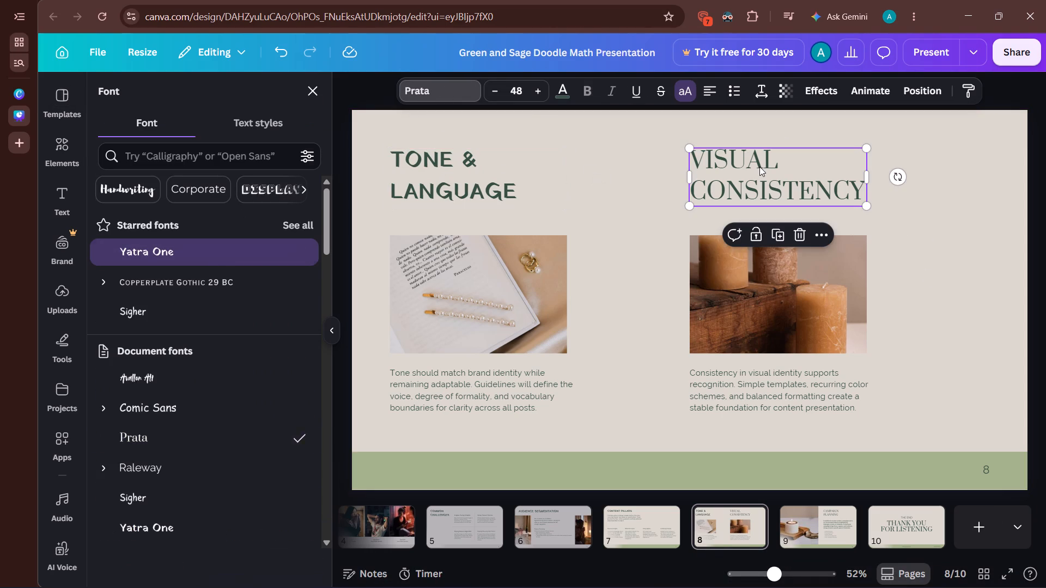
click(236, 248)
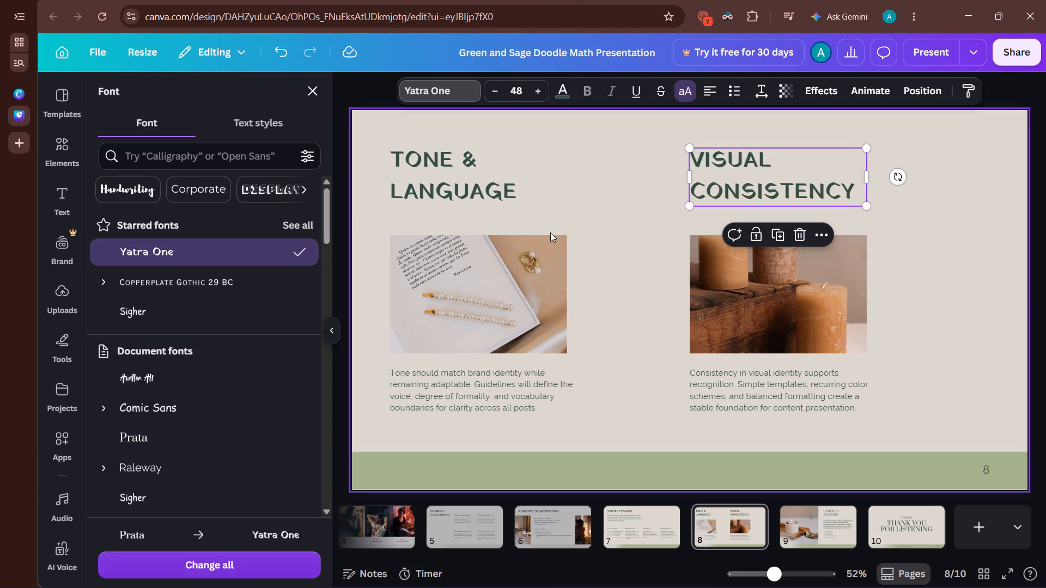
click(445, 168)
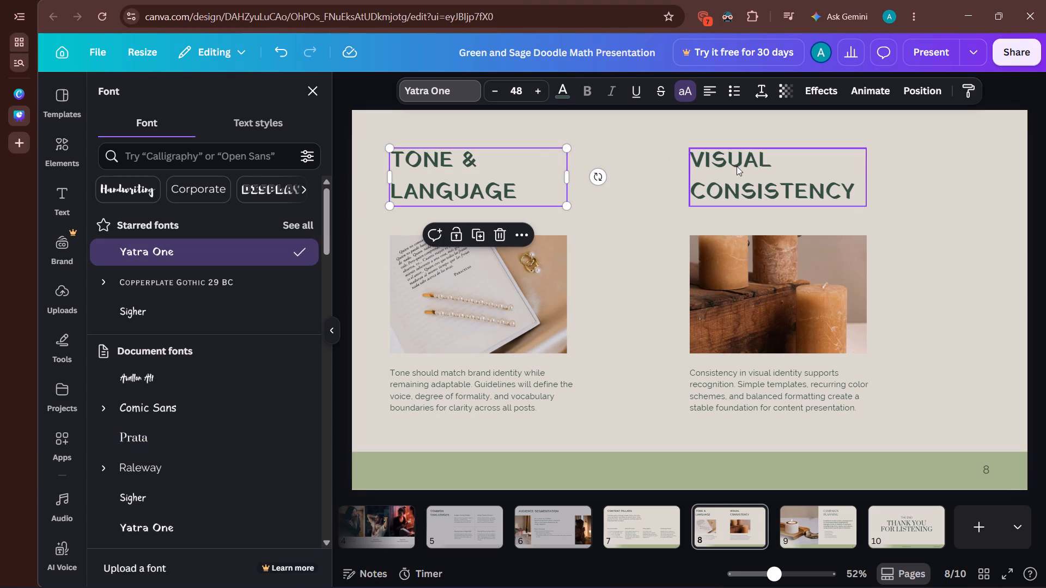
click(748, 167)
Set the two paragraphs beneath the slide 8 photos in Comic Sans.
click(481, 380)
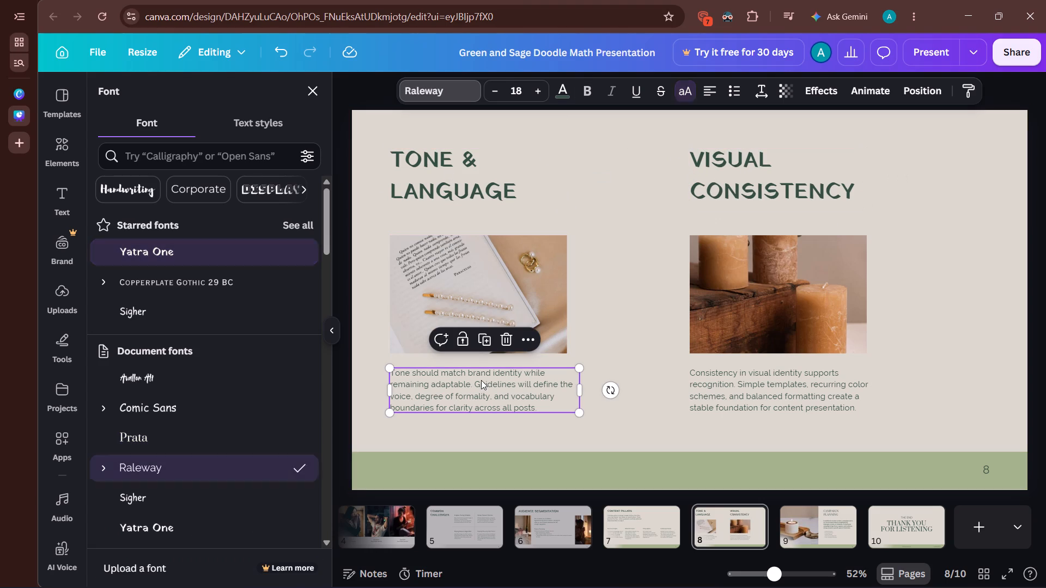
click(443, 88)
click(443, 88)
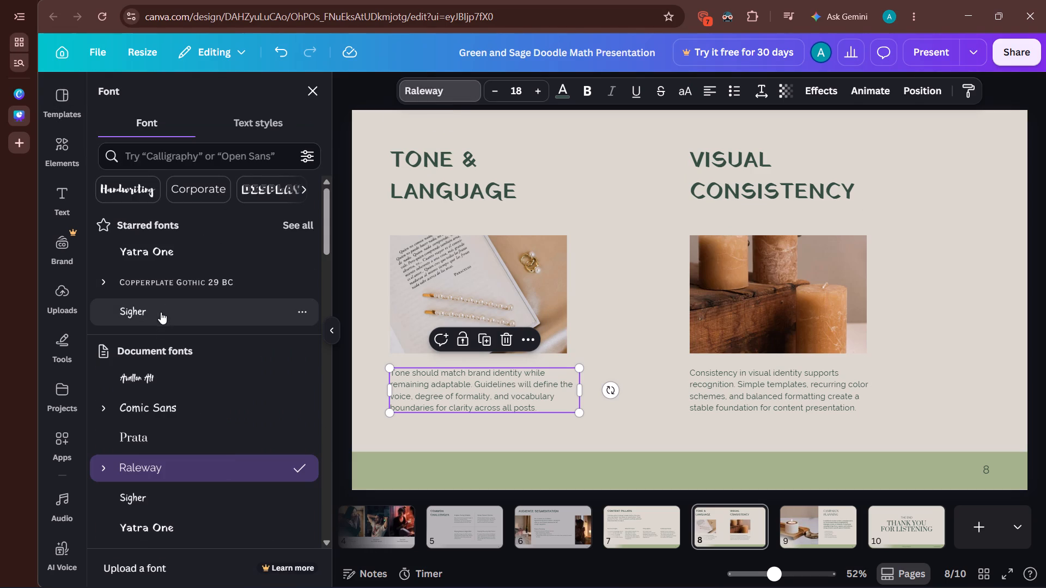
scroll(162, 278, up, 1)
click(202, 409)
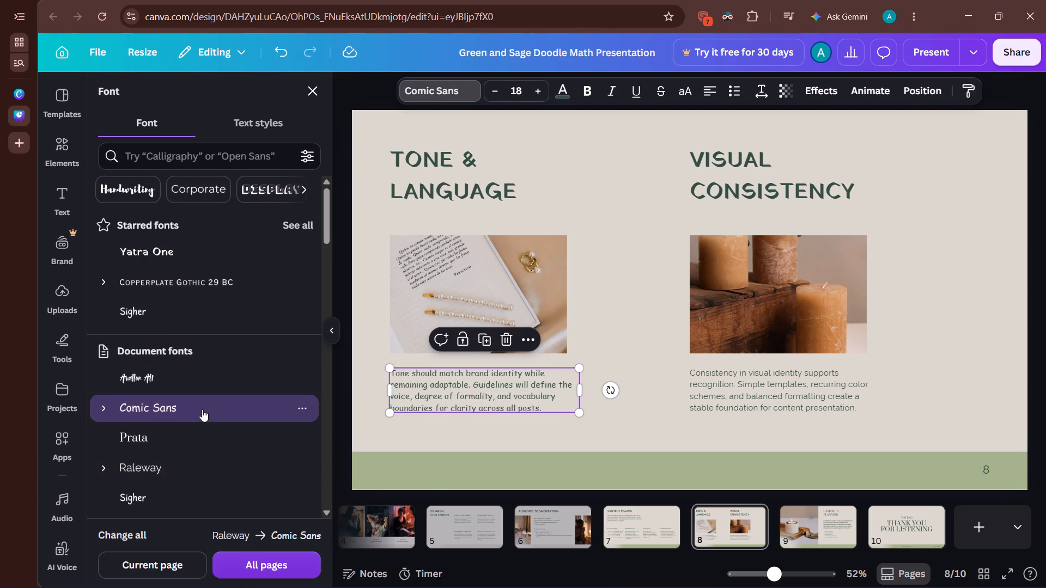
click(717, 393)
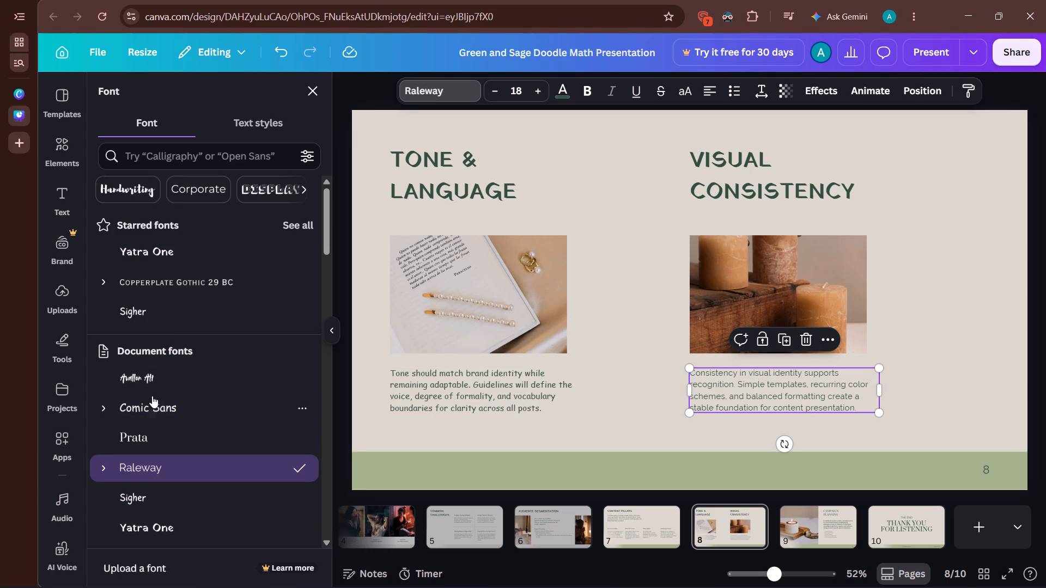
click(150, 413)
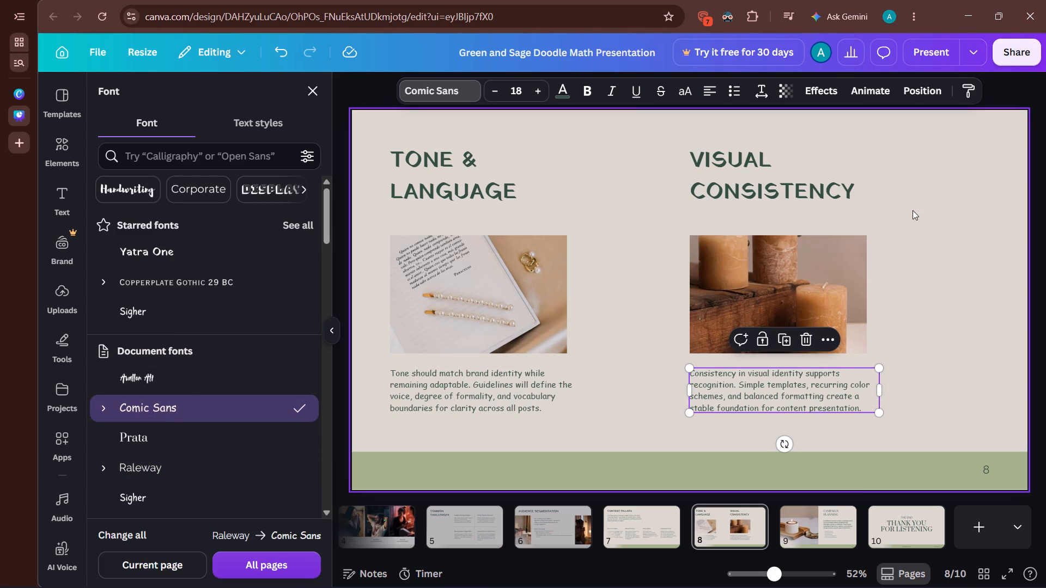
Change the slide 8 background colour to the solid light grey #b4b4b4.
click(913, 210)
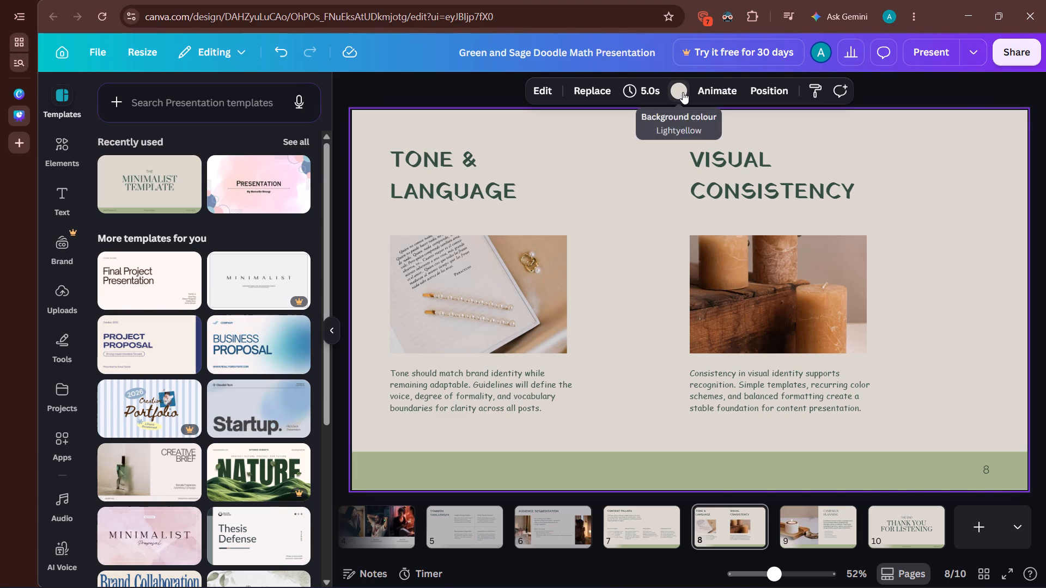
click(683, 92)
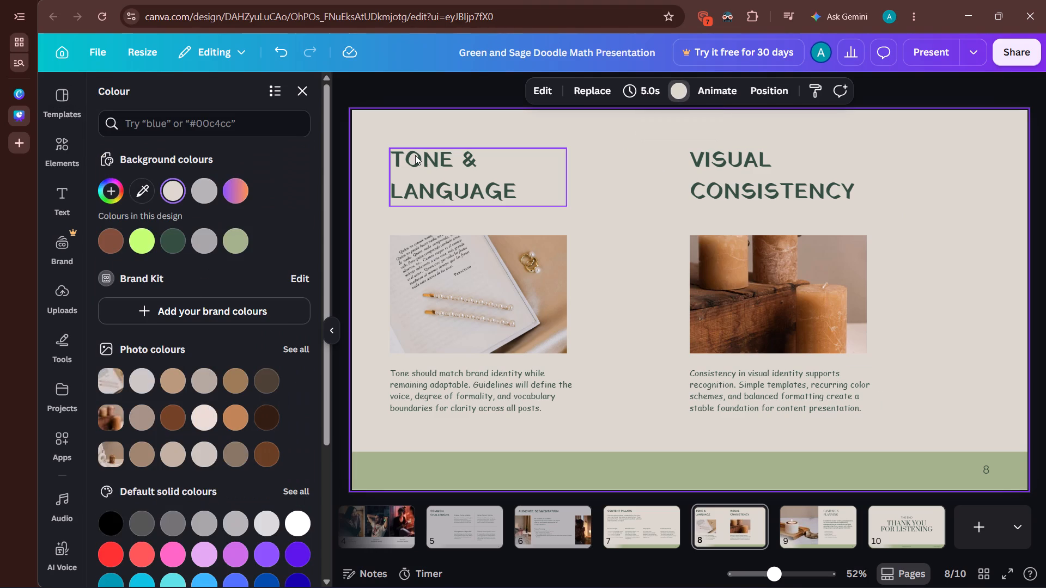
scroll(245, 446, down, 1)
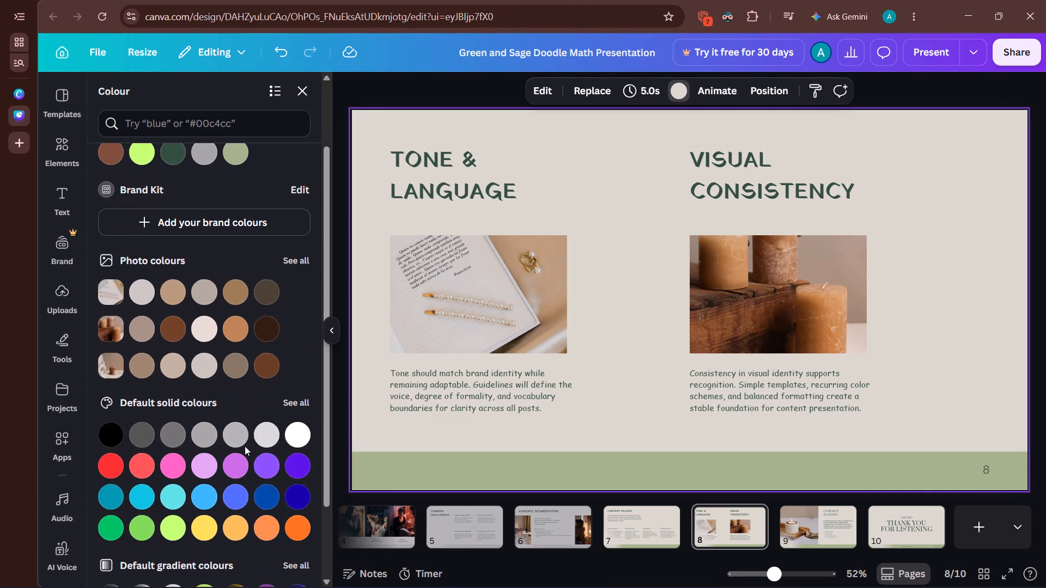
click(240, 433)
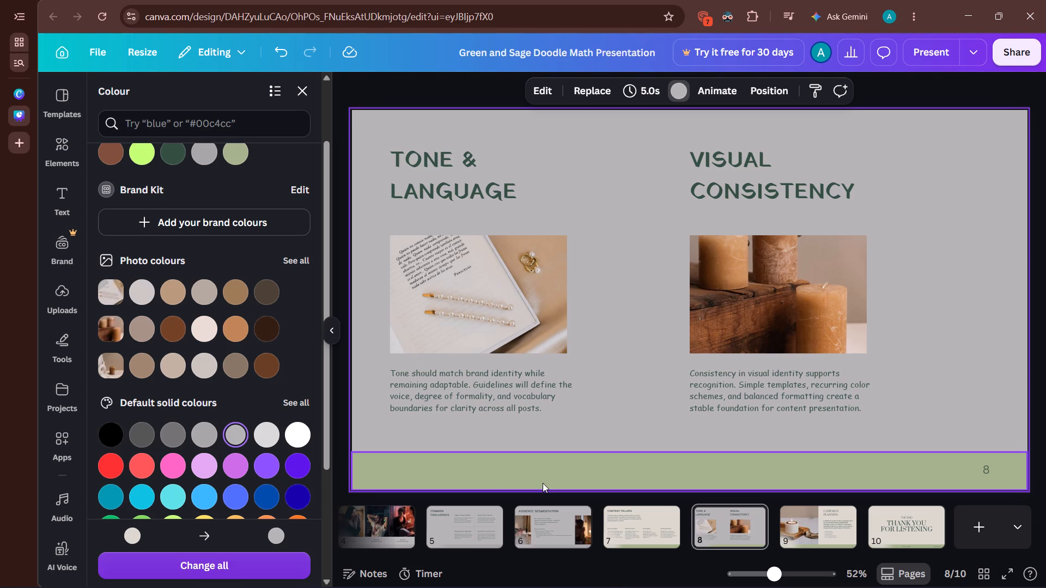
Recolour the green footer bar on slide 8 with the solid grey one shade darker than the background.
click(565, 473)
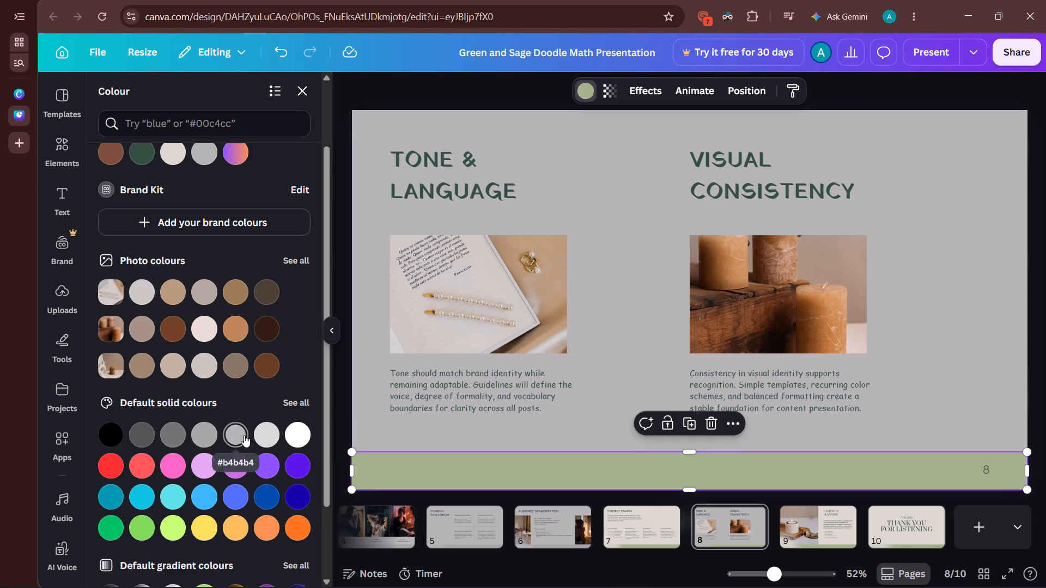
click(210, 427)
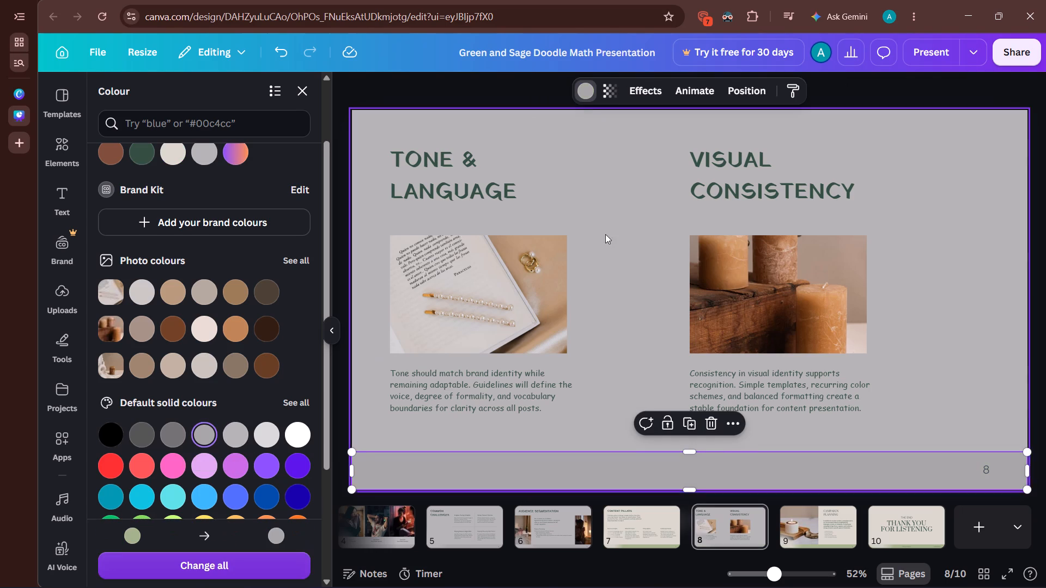
click(842, 85)
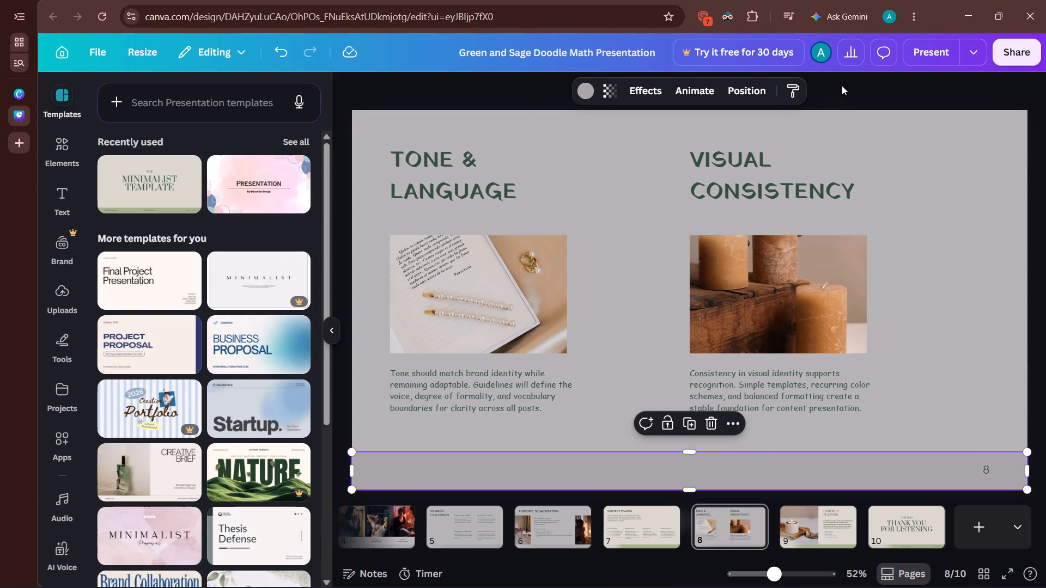
click(842, 85)
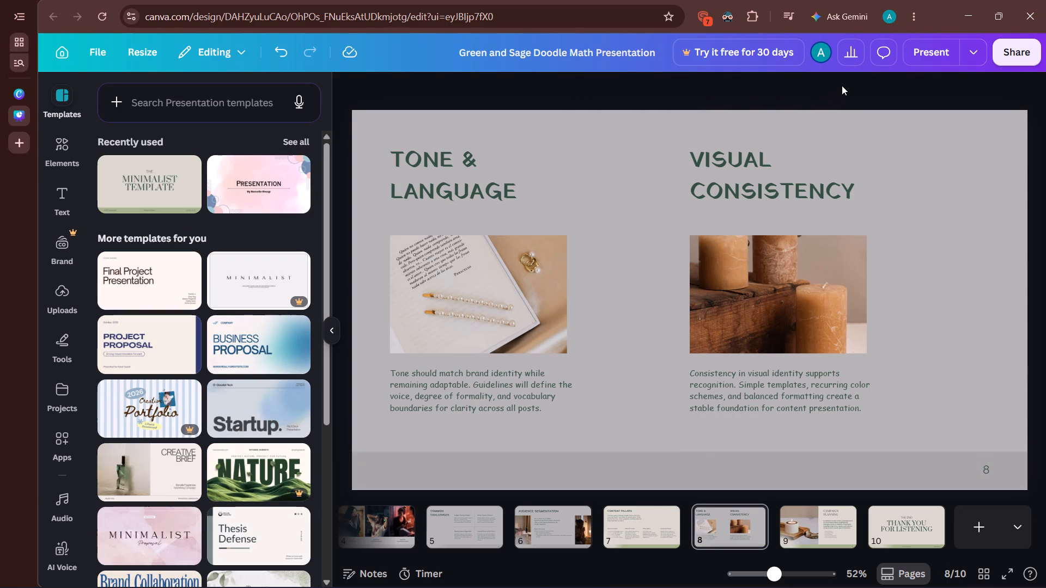
Go to slide 9 and set the "Campaign Planning" title in Yatra One.
key(Right)
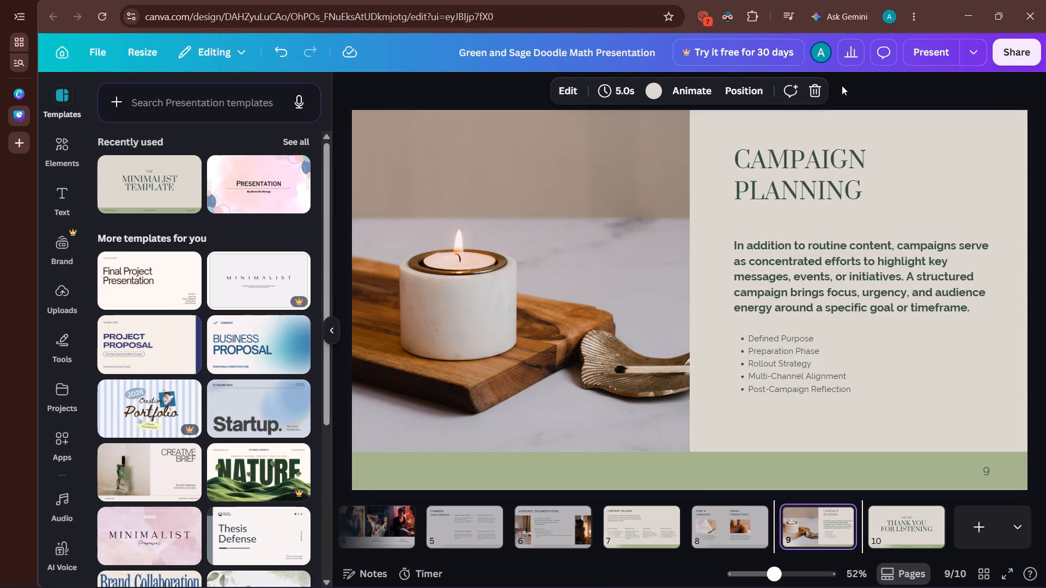
click(813, 159)
click(453, 100)
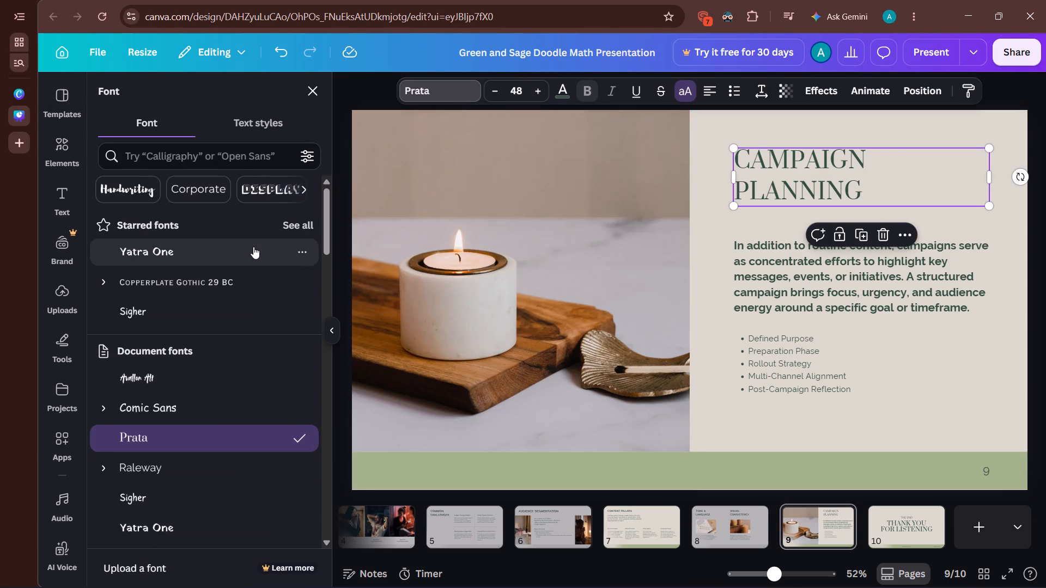
click(253, 247)
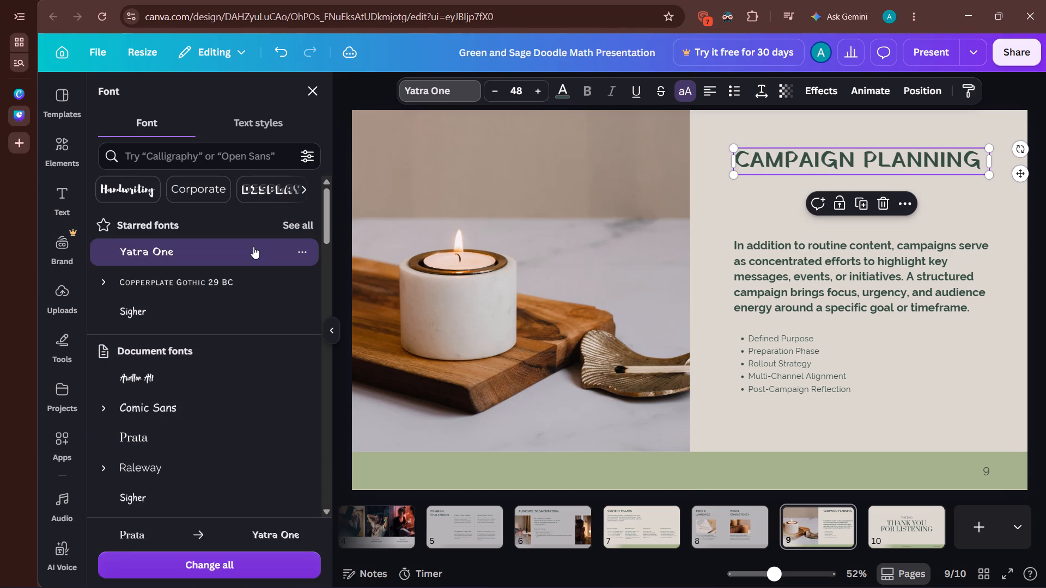
Set the slide 9 intro paragraph in Copperplate Gothic 29 BC and move it slightly up toward the title.
click(808, 247)
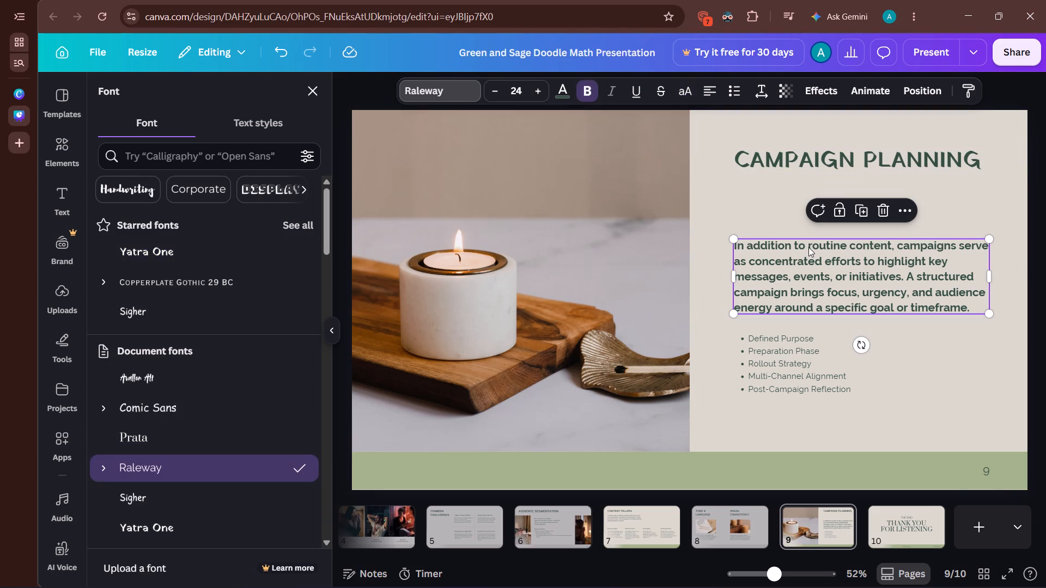
click(188, 283)
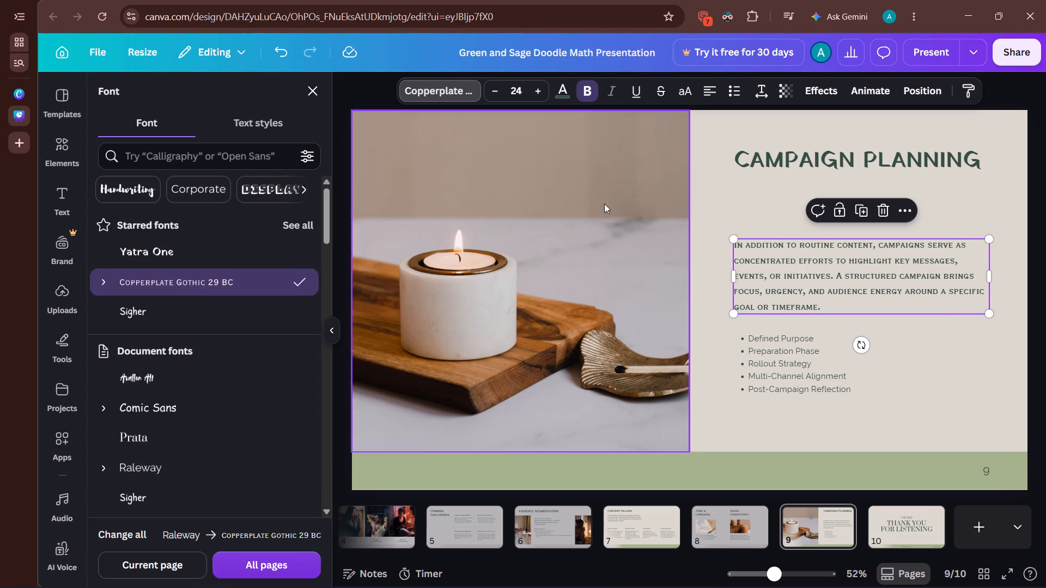
drag(872, 272, 875, 238)
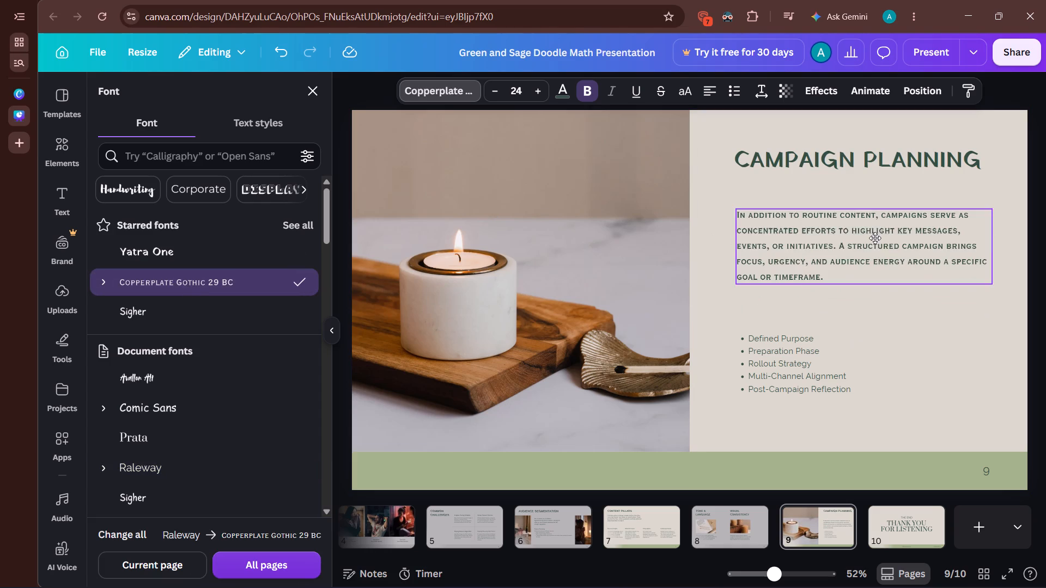
drag(875, 238, 875, 247)
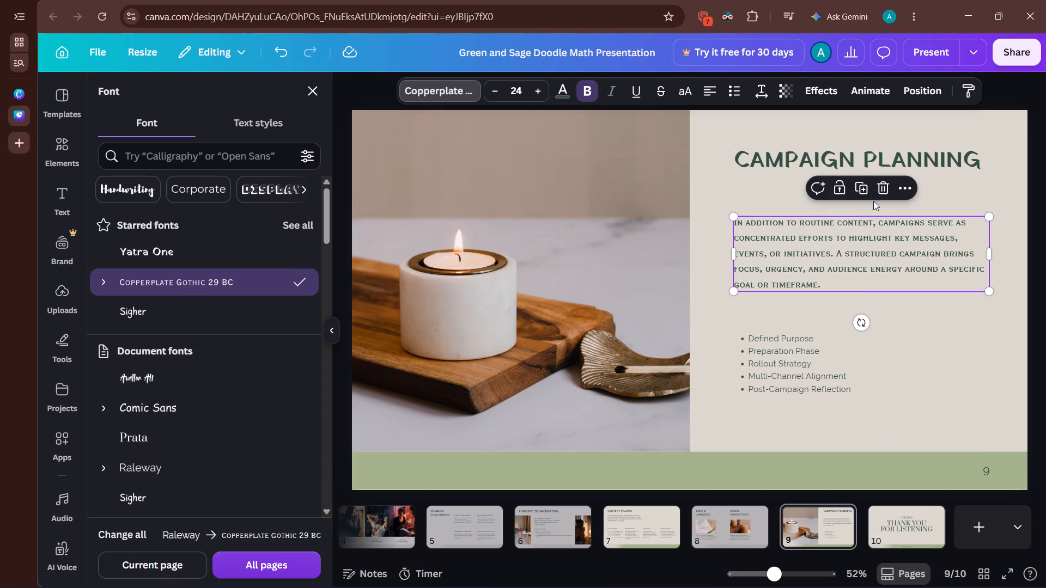
Enlarge the "Campaign Planning" title to about size 57.9 and reposition it centred just above the intro paragraph.
click(935, 149)
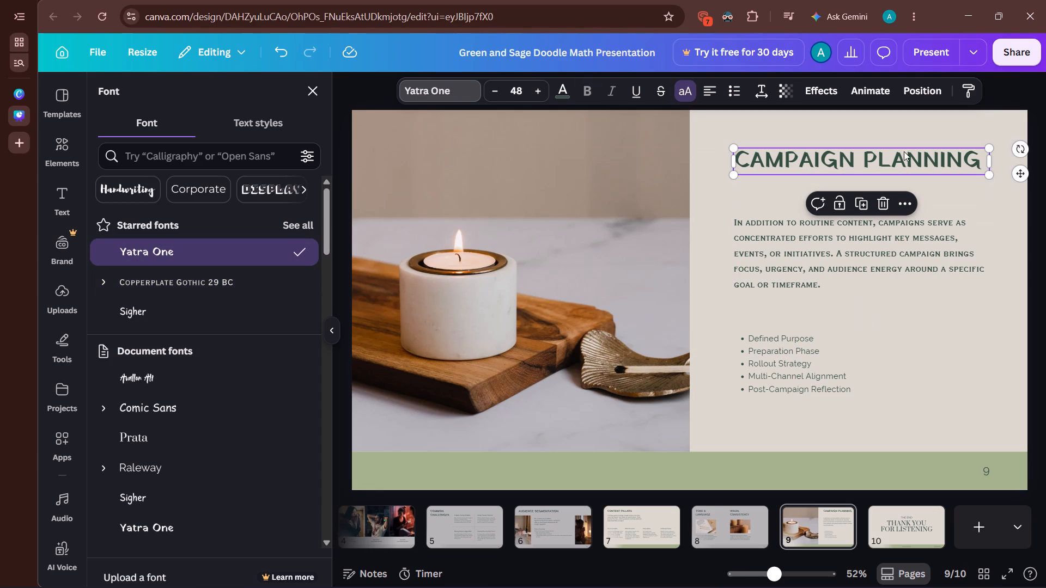
drag(737, 146, 685, 126)
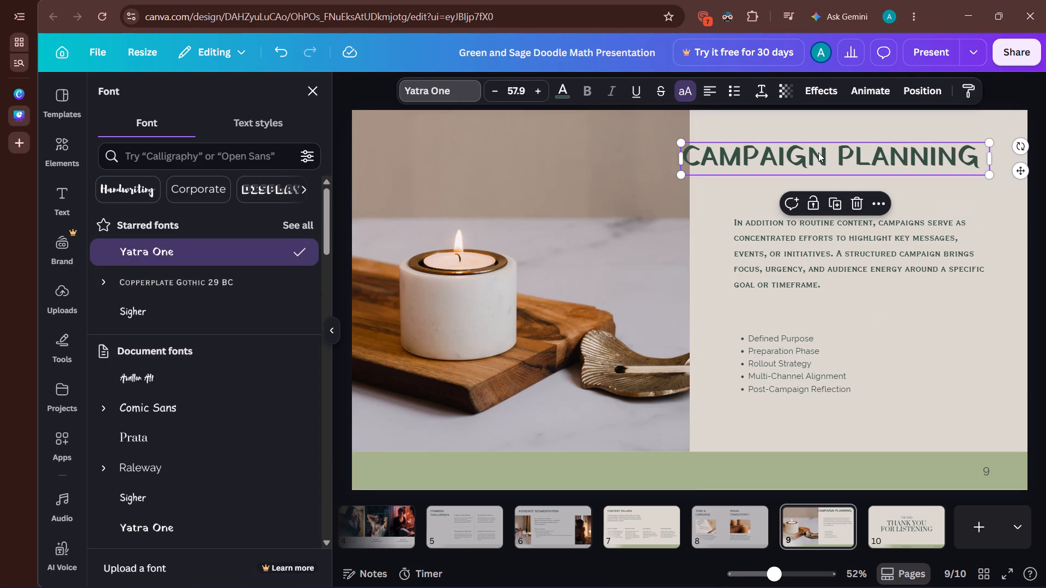
drag(818, 152, 838, 151)
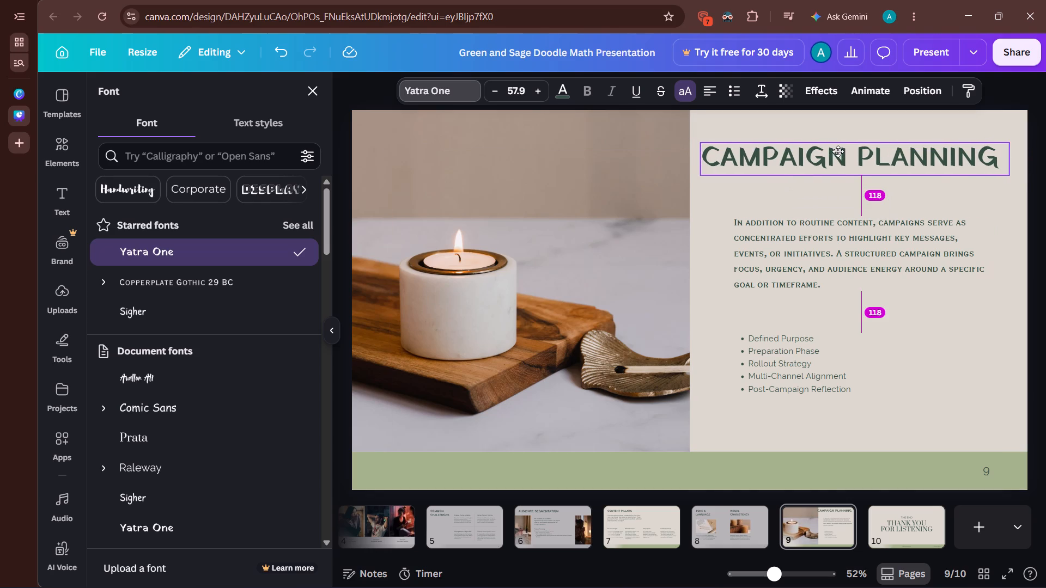
drag(838, 151, 841, 169)
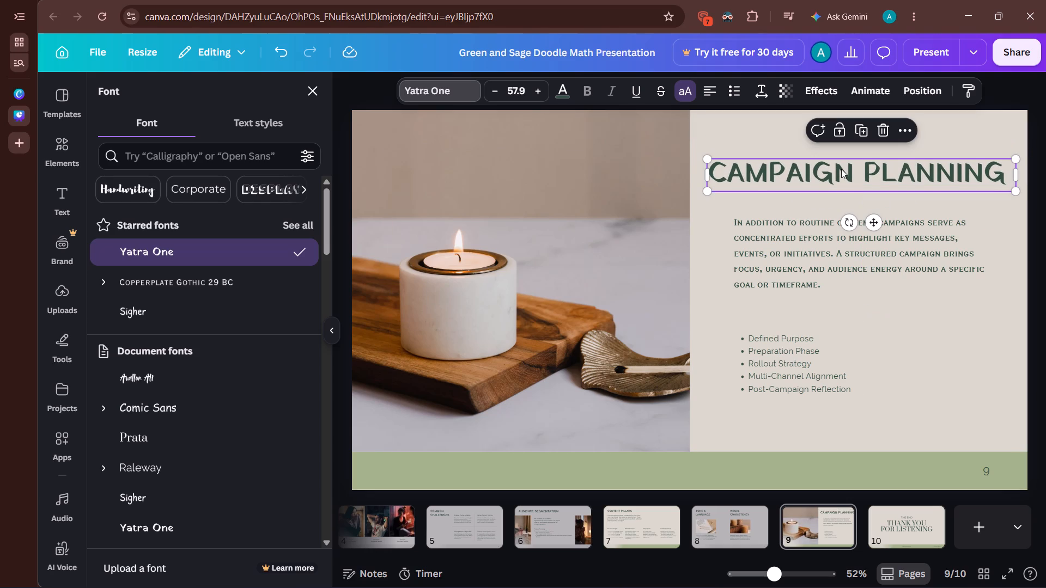
click(965, 275)
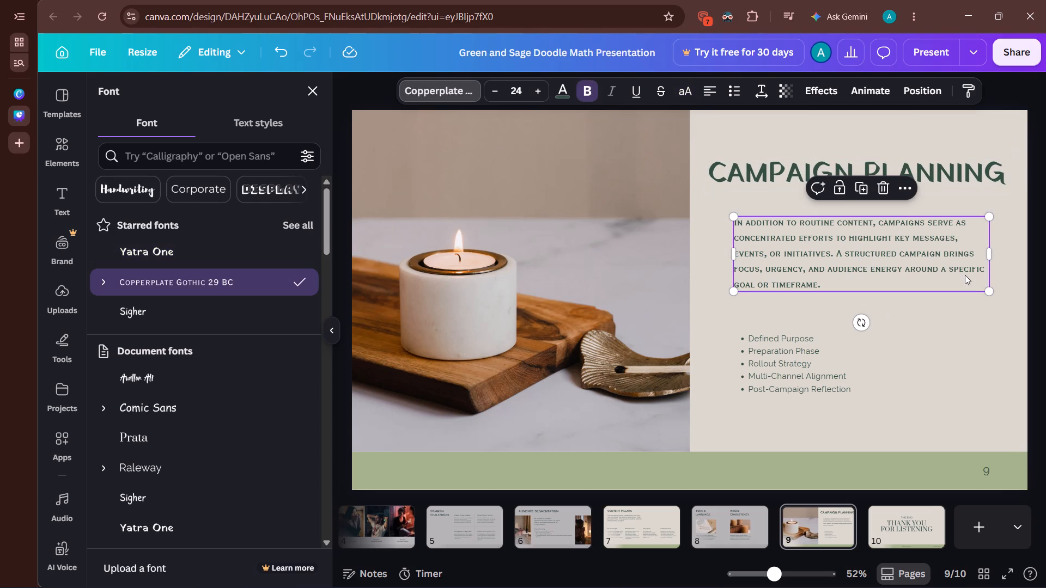
Set the bulleted list beneath the slide 9 paragraph in Comic Sans.
click(816, 371)
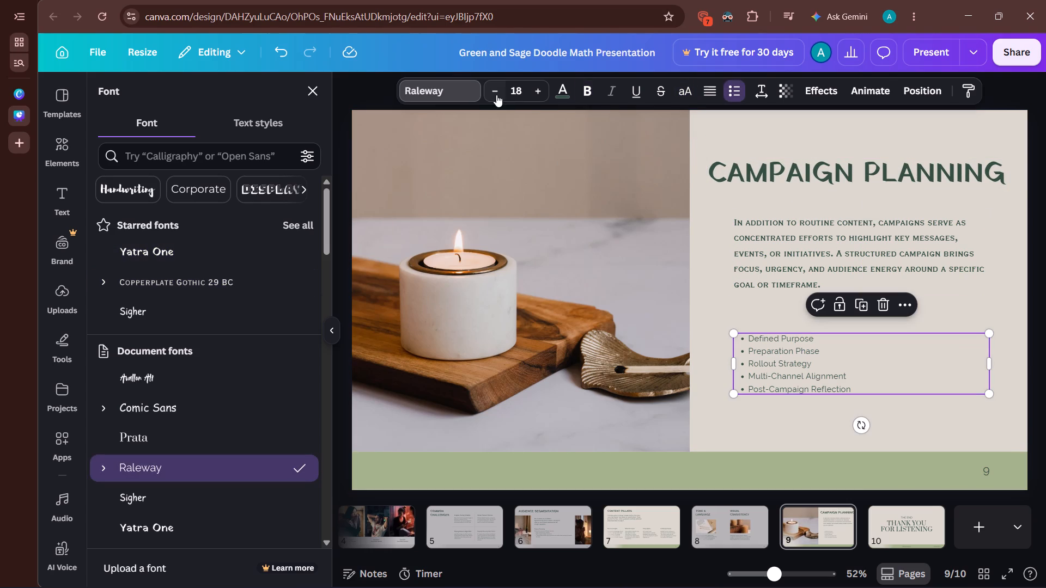
click(448, 101)
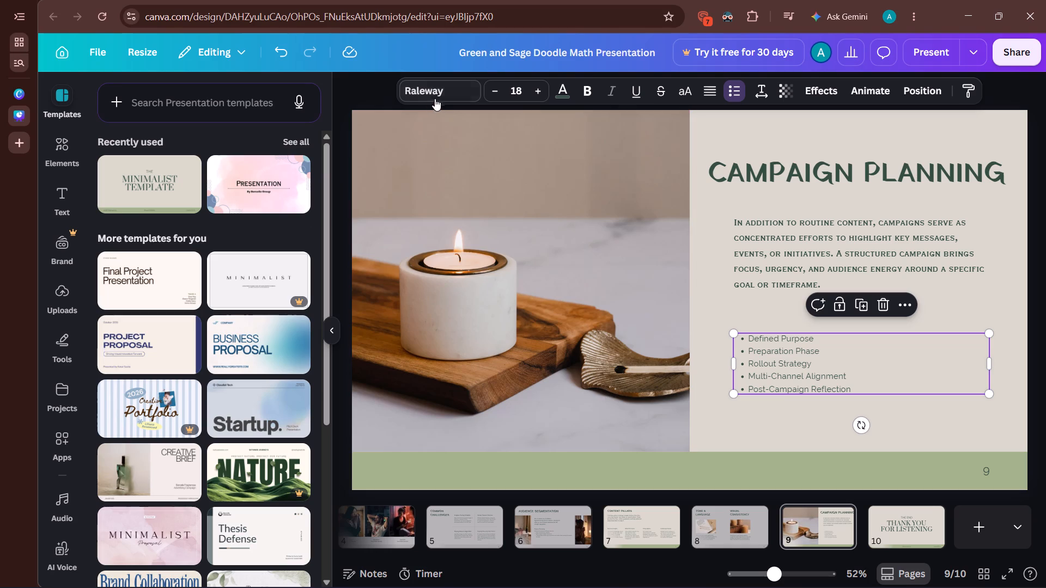
click(442, 95)
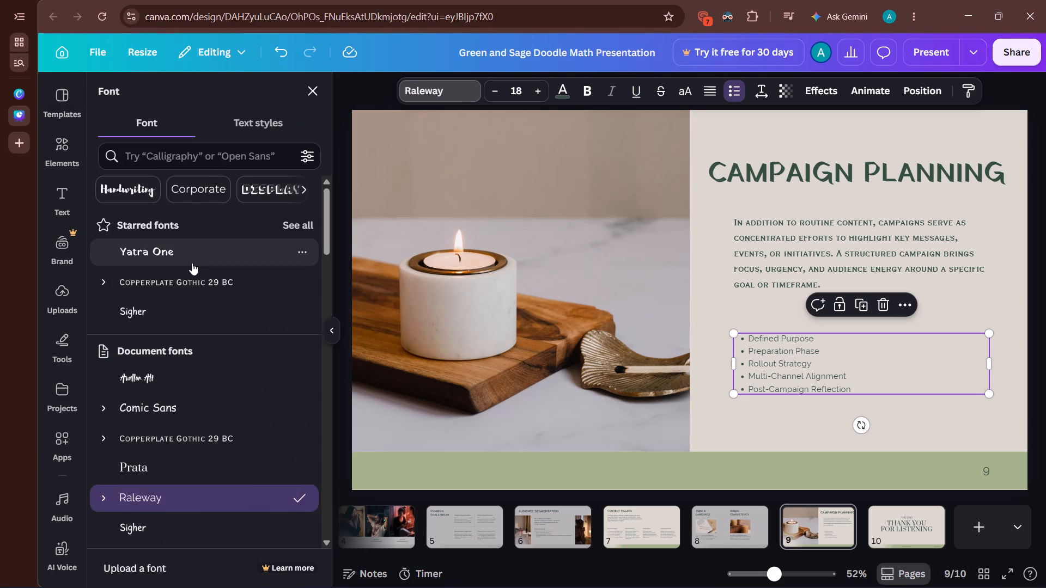
scroll(192, 263, down, 1)
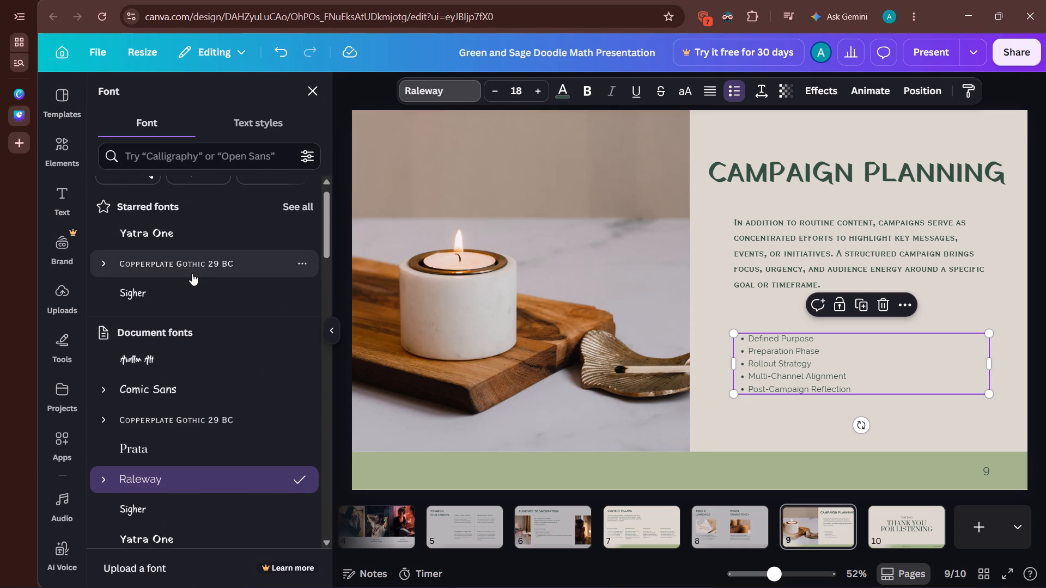
click(177, 390)
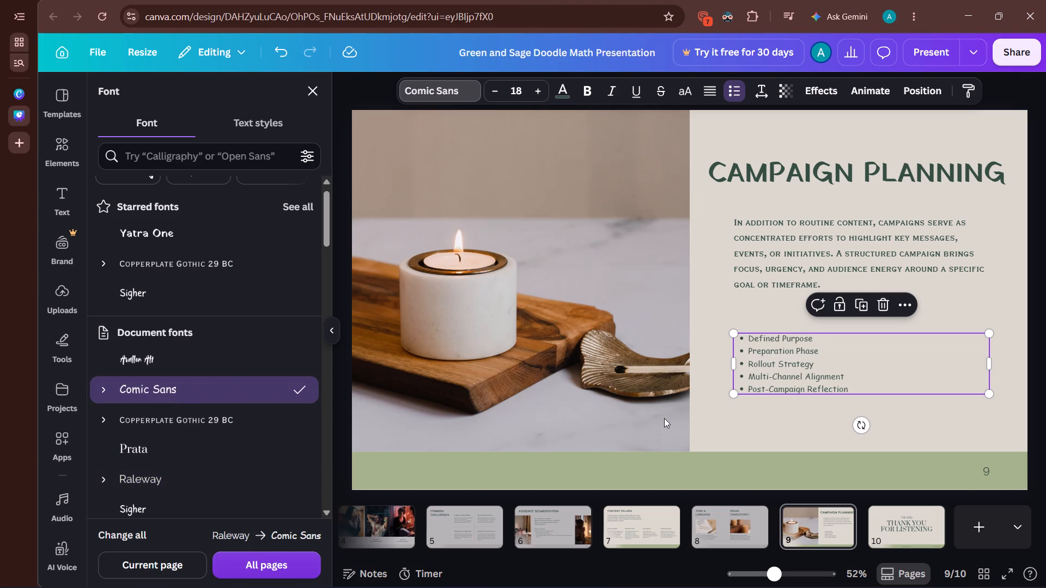
click(961, 425)
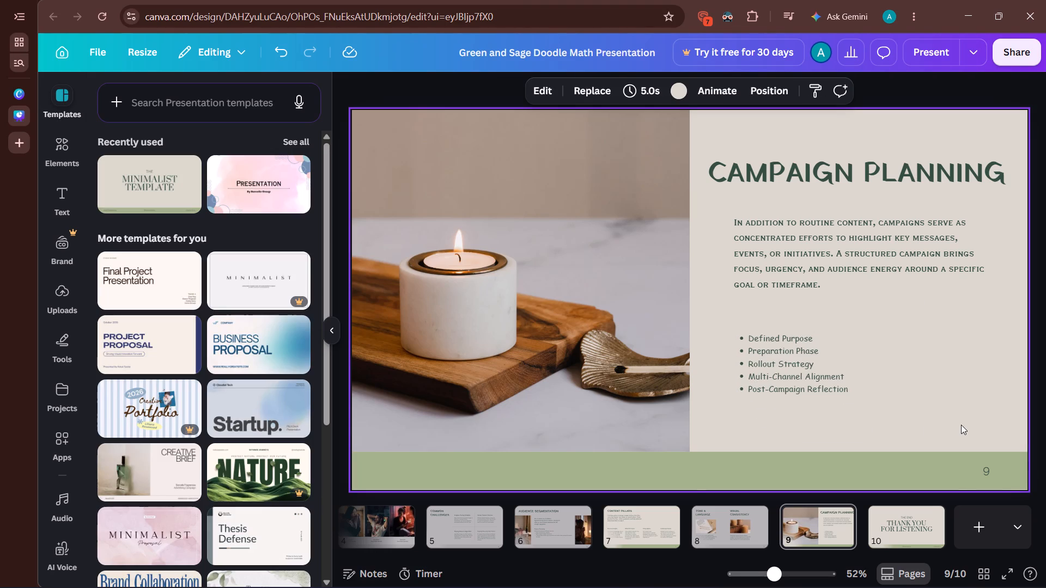
Go to slide 10 and delete the "The End" line above the heading.
key(Right)
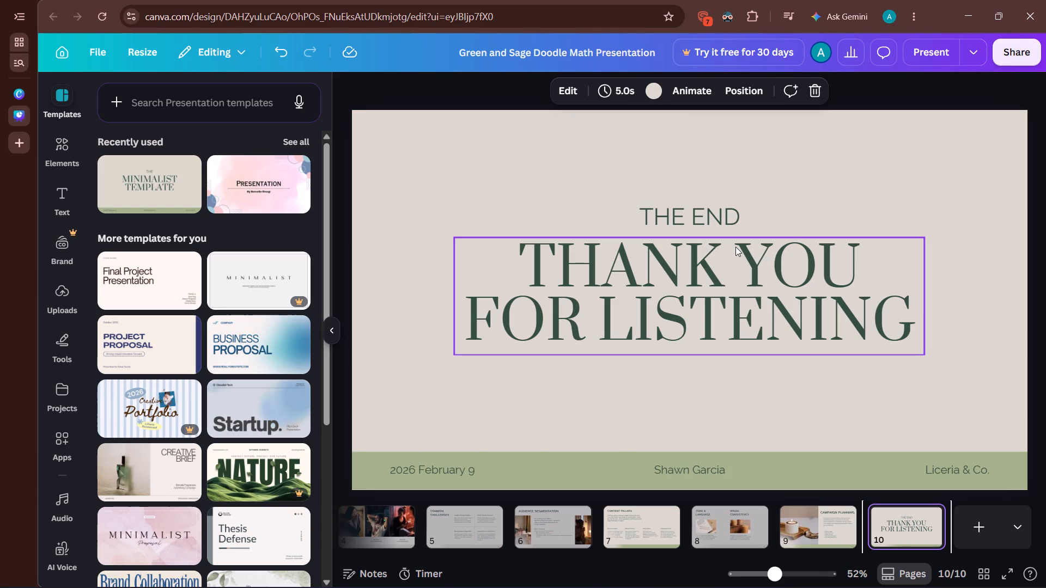
click(713, 215)
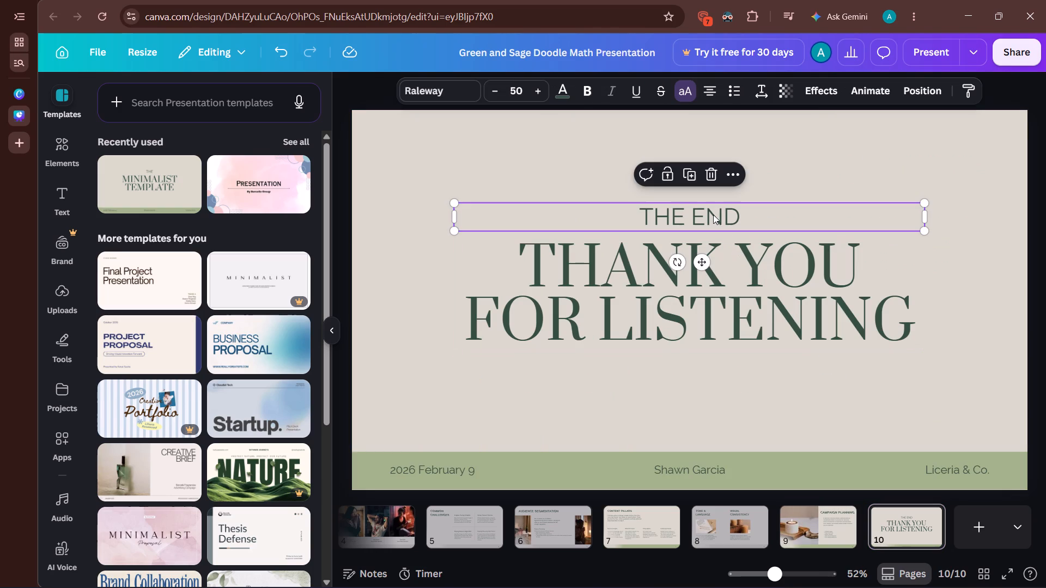
click(714, 176)
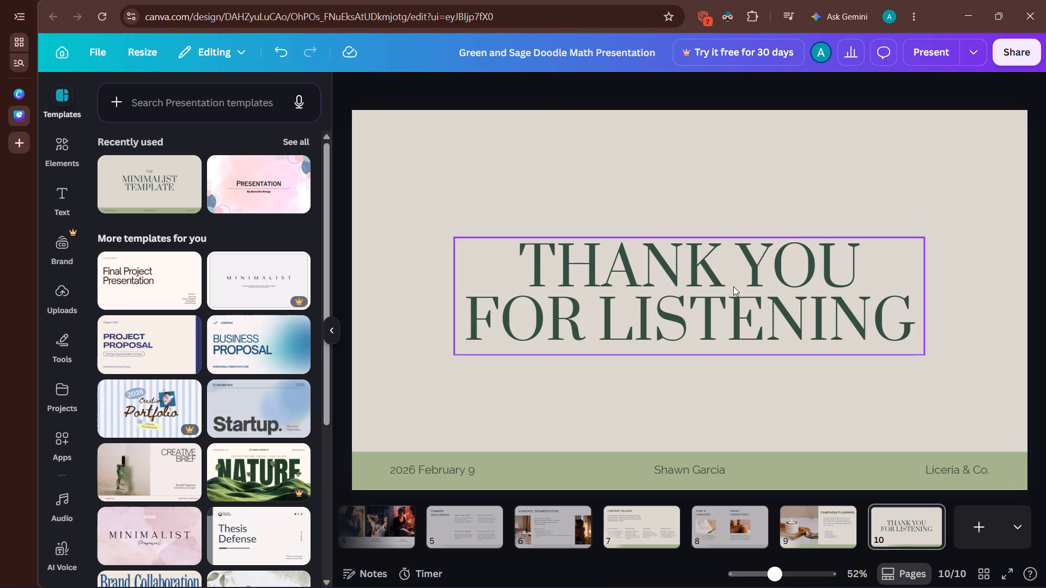
Set the "Thank You for Listening" heading on slide 10 in Yatra One.
click(733, 286)
click(449, 82)
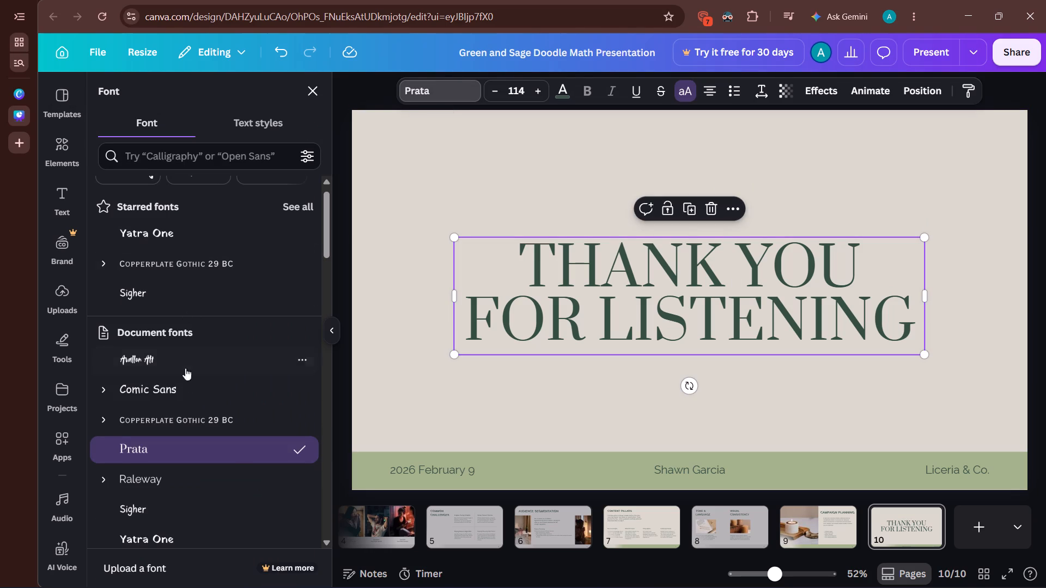
scroll(198, 425, up, 1)
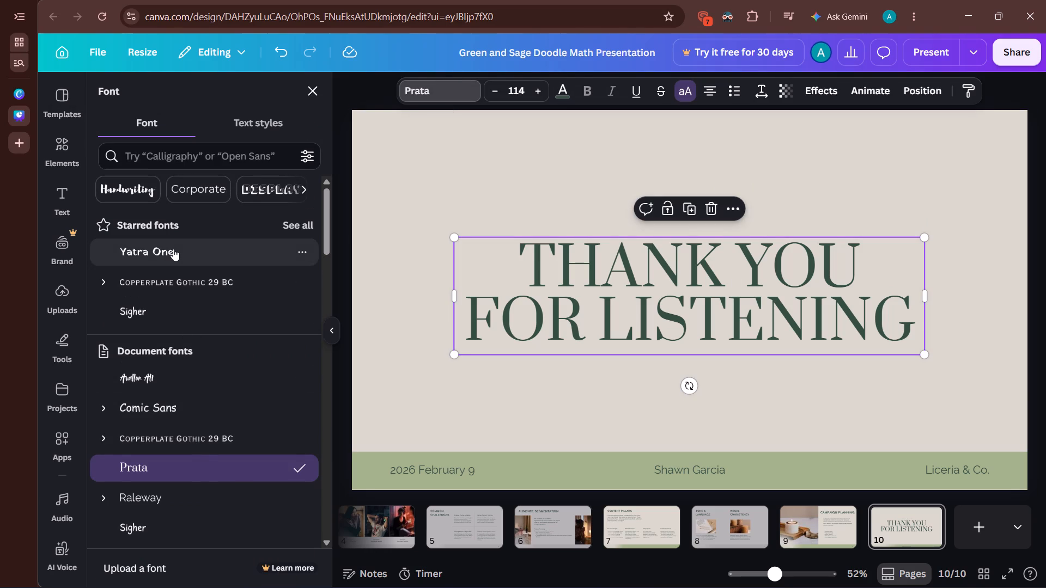
click(173, 249)
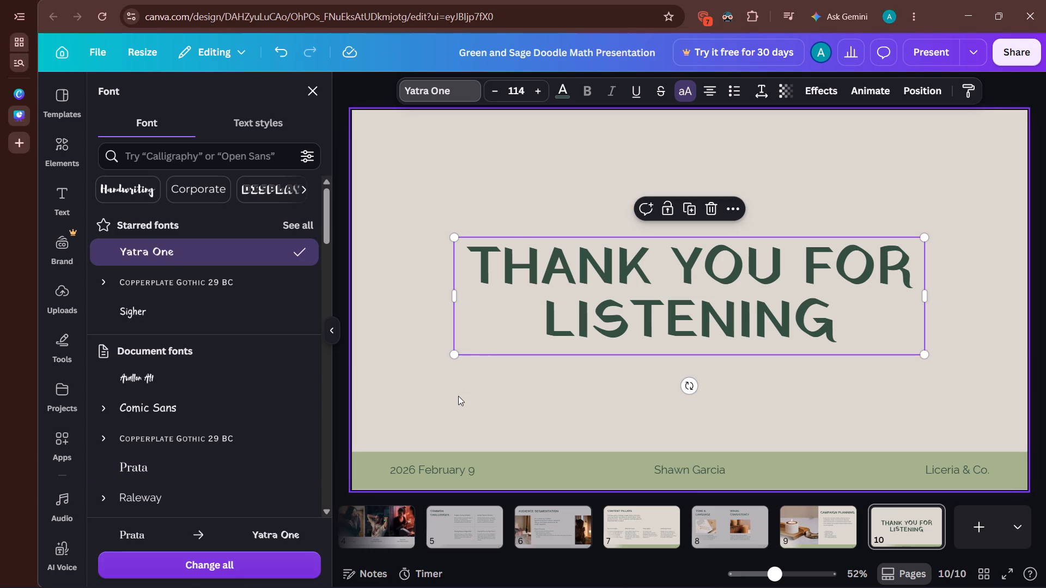
Change the slide 10 background colour to the same solid light grey used on slide 8.
click(481, 411)
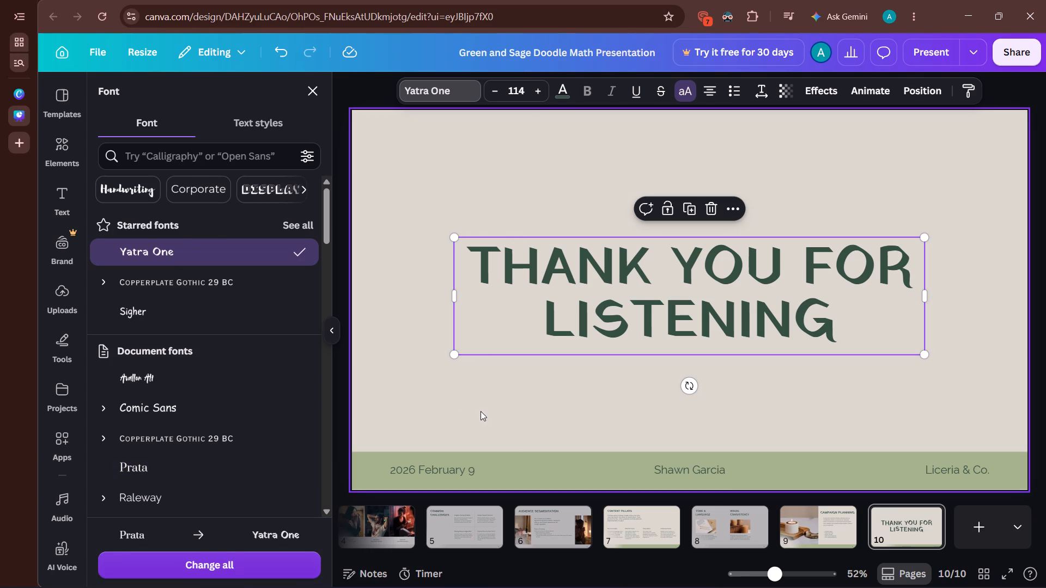
click(481, 411)
click(653, 146)
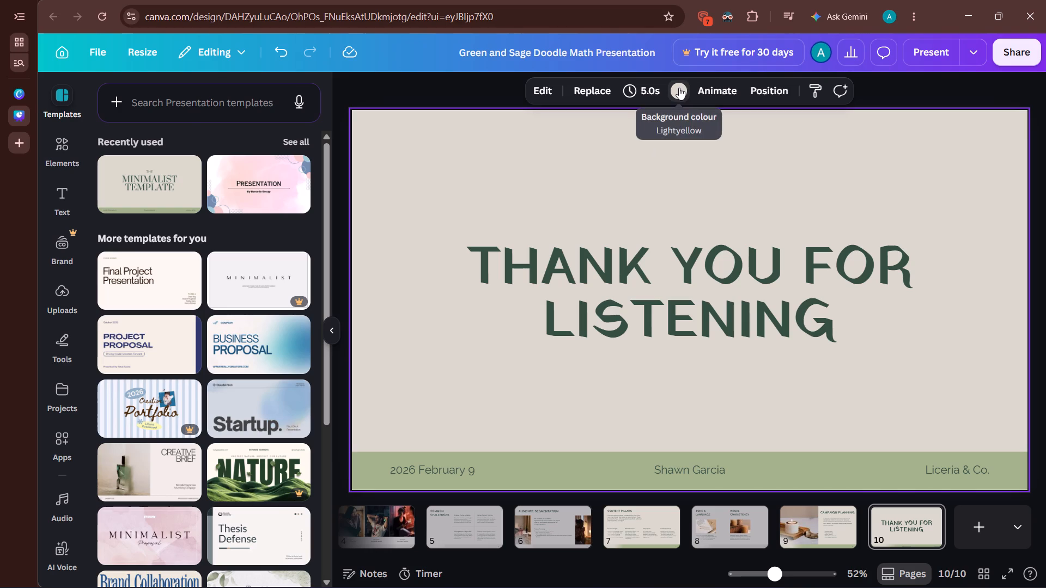
click(679, 88)
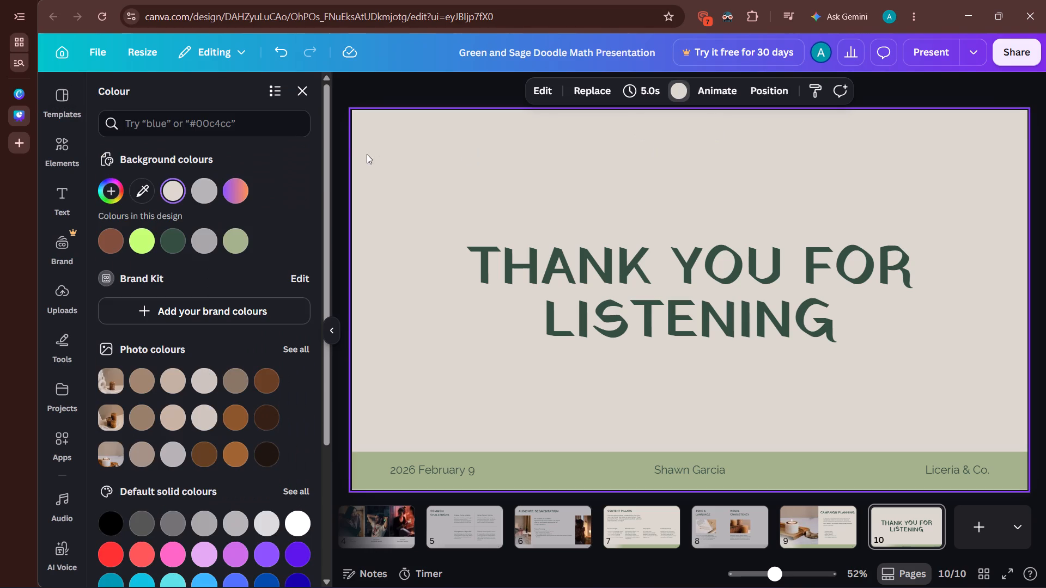
scroll(230, 405, down, 1)
click(234, 423)
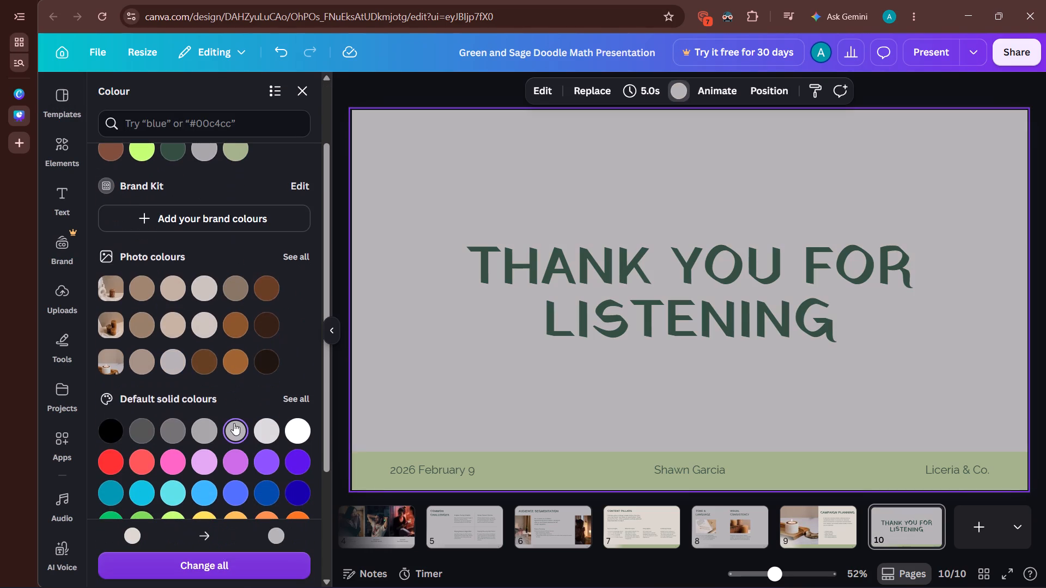
Recolour the green footer bar on slide 10 with the solid grey one shade darker than the background.
click(815, 462)
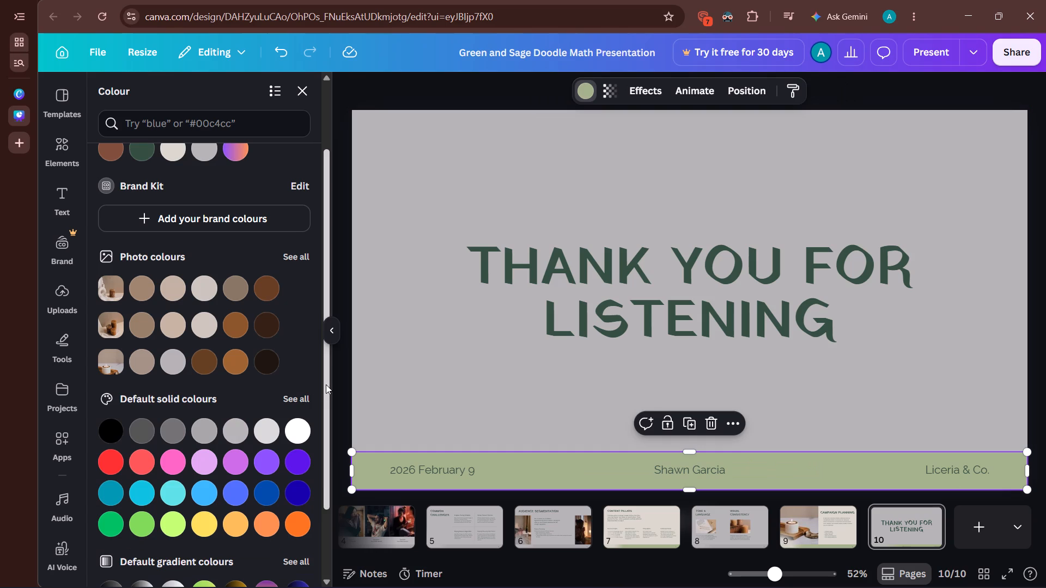
click(208, 427)
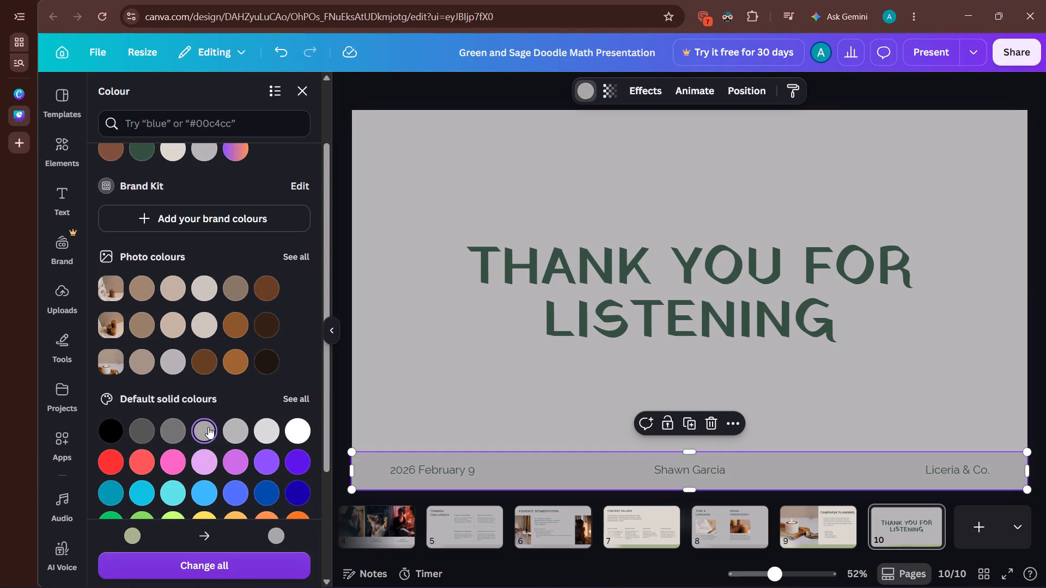
Set the date, presenter name and company name in slide 10's footer in the Prata font.
click(429, 473)
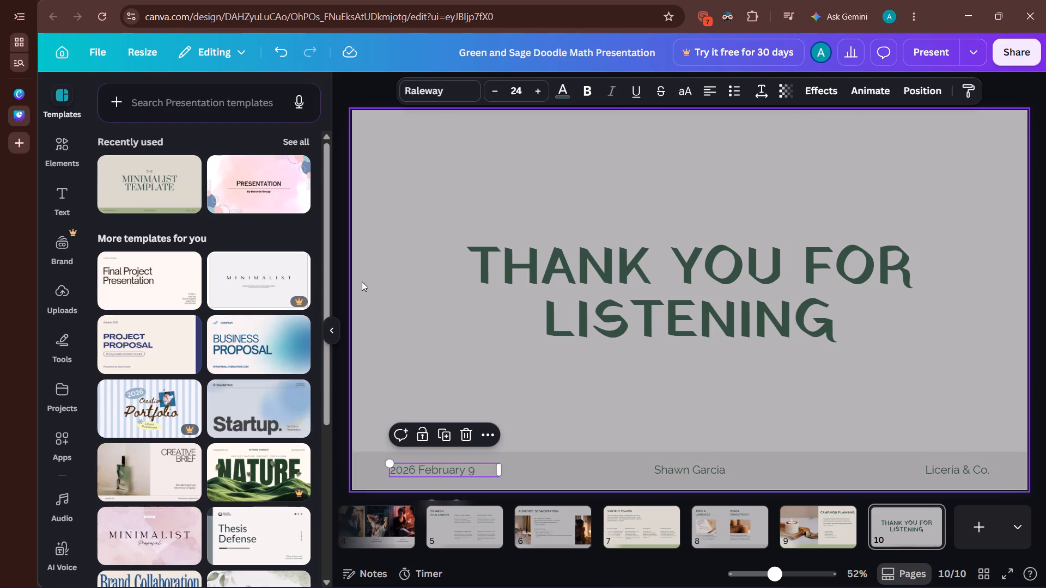
click(441, 88)
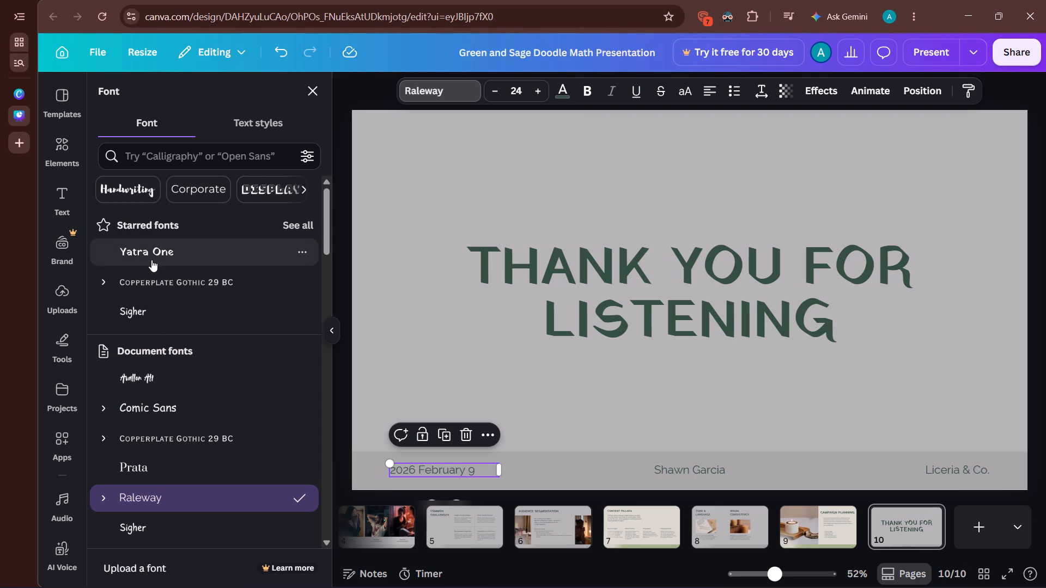
scroll(171, 374, up, 2)
scroll(191, 351, down, 1)
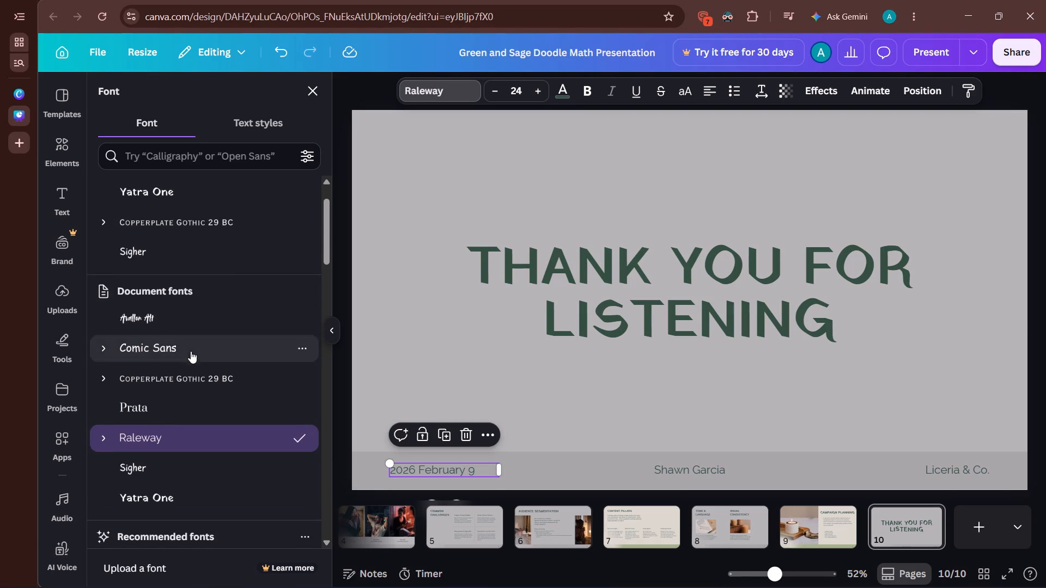
click(168, 402)
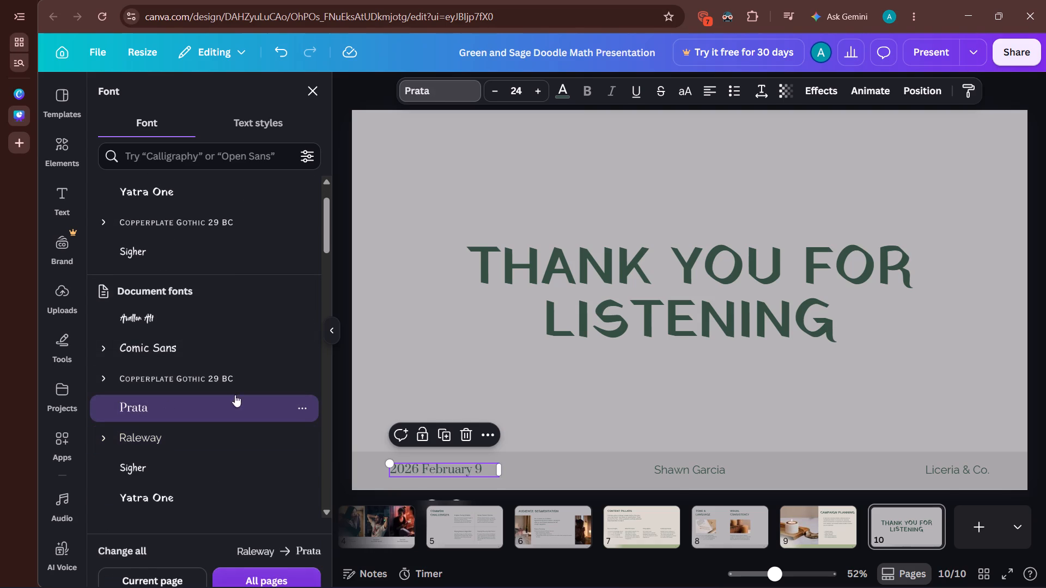
click(678, 467)
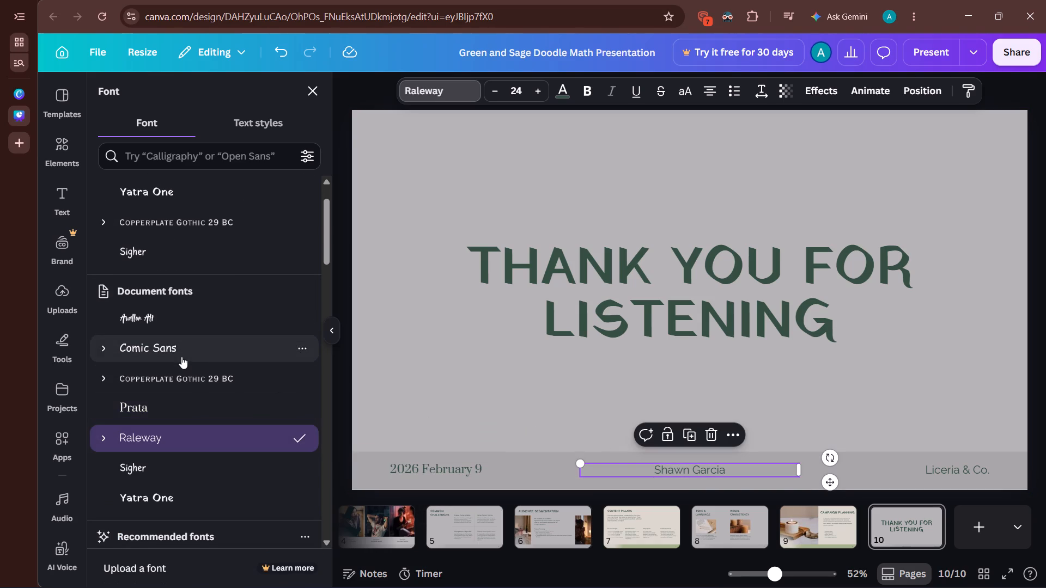
click(167, 418)
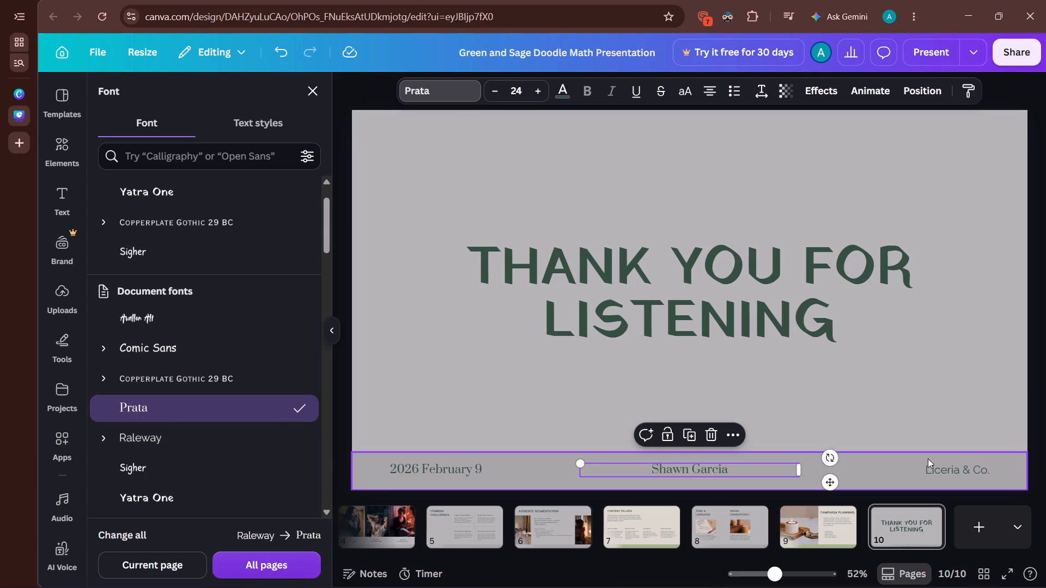
click(939, 468)
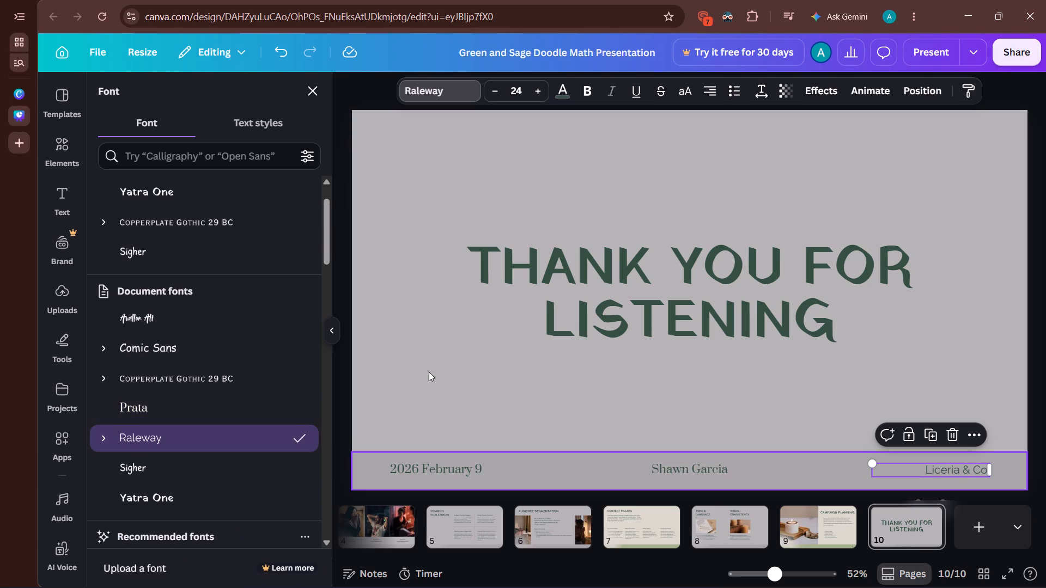
click(178, 409)
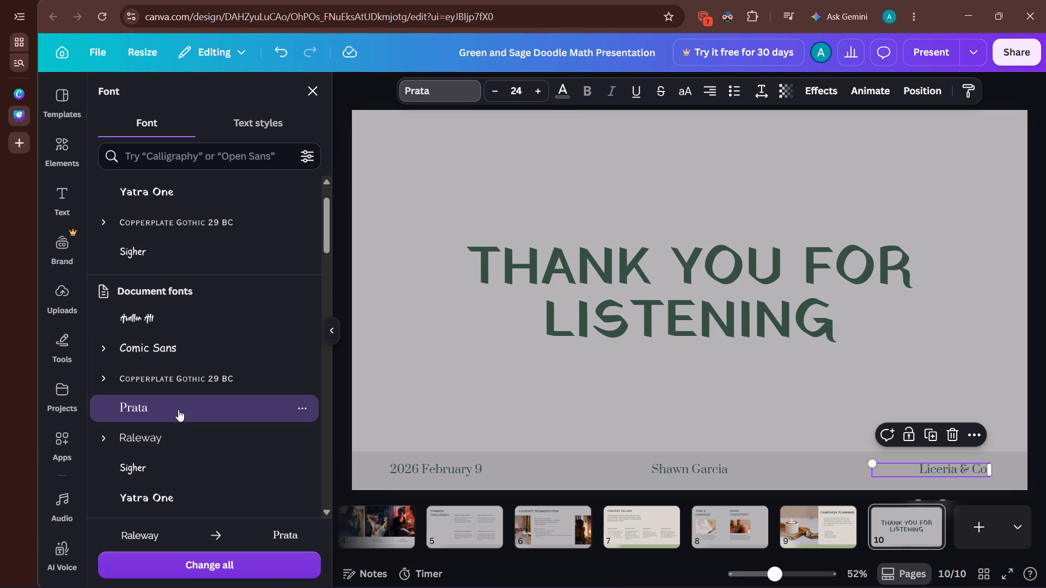
click(656, 164)
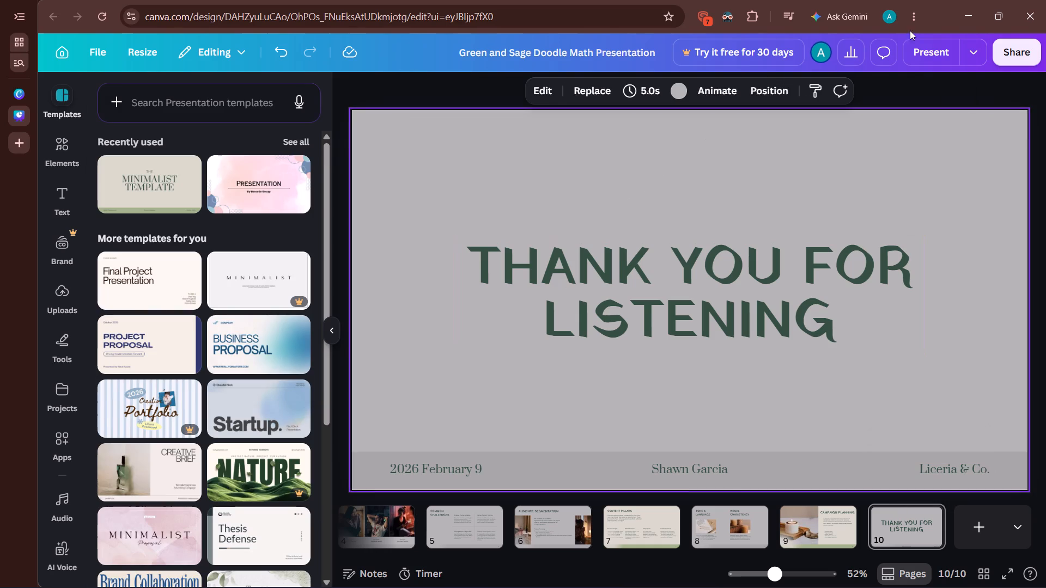
click(939, 82)
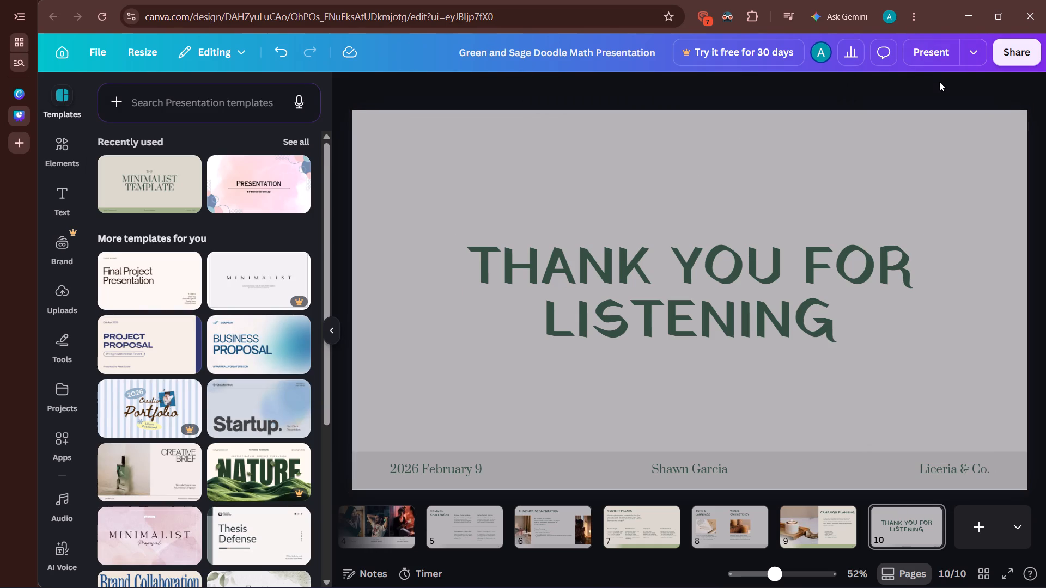
Go back to slide 9, Campaign Planning, and change its background to the solid light grey used on slide 10.
key(Right)
key(Left)
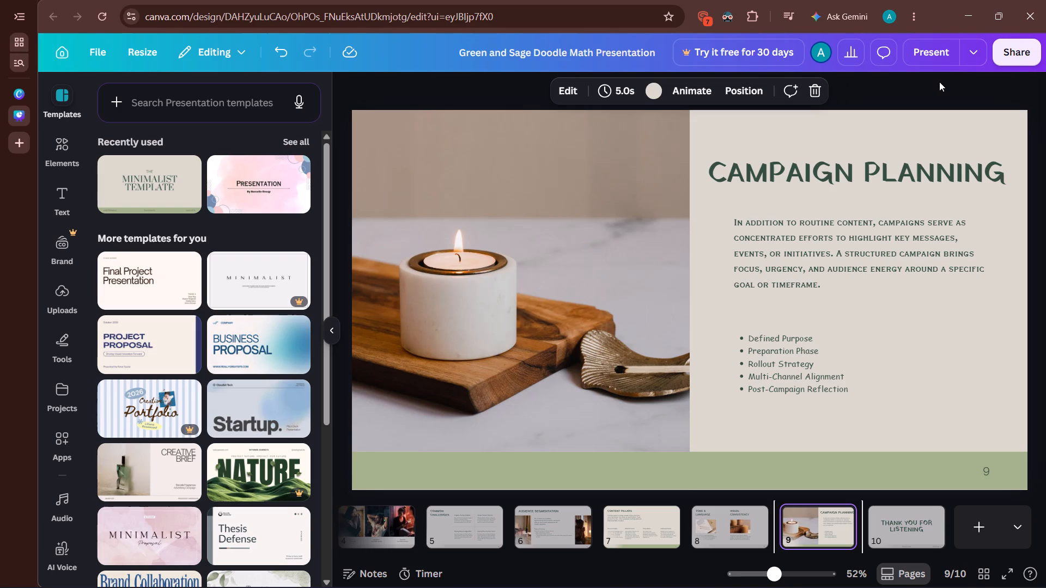
key(Left)
key(Right)
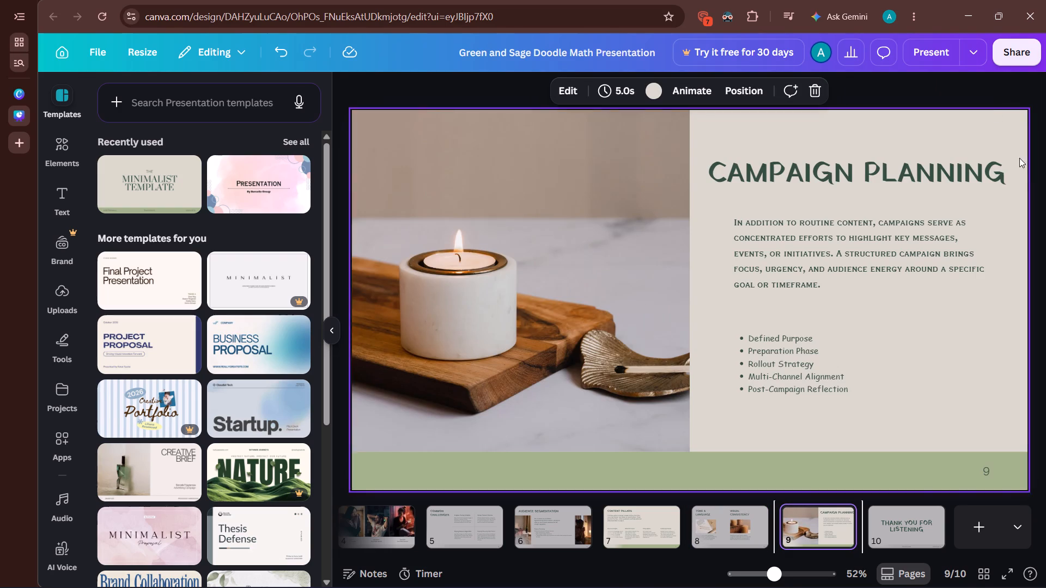
click(992, 295)
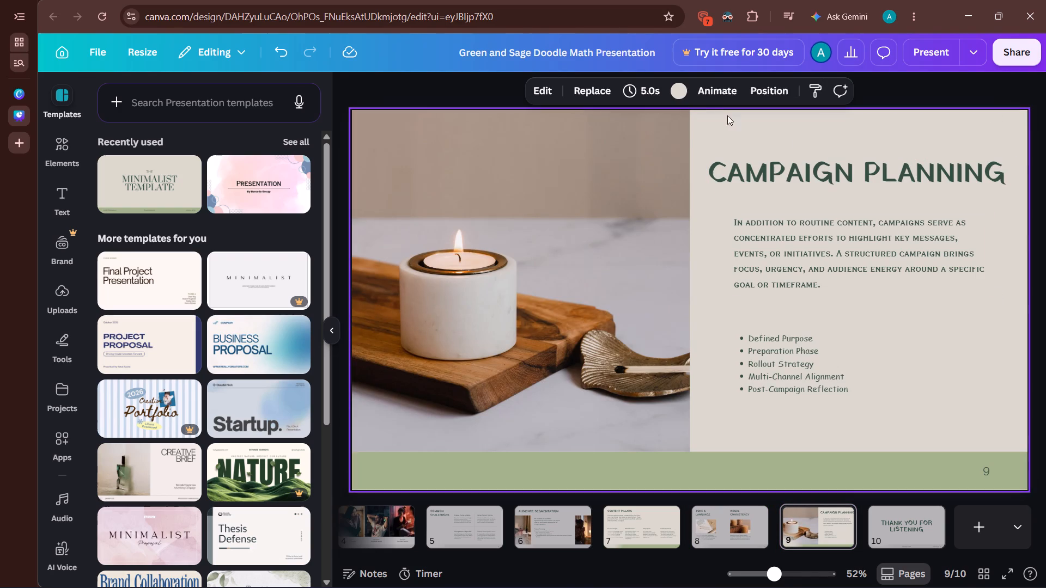
click(672, 93)
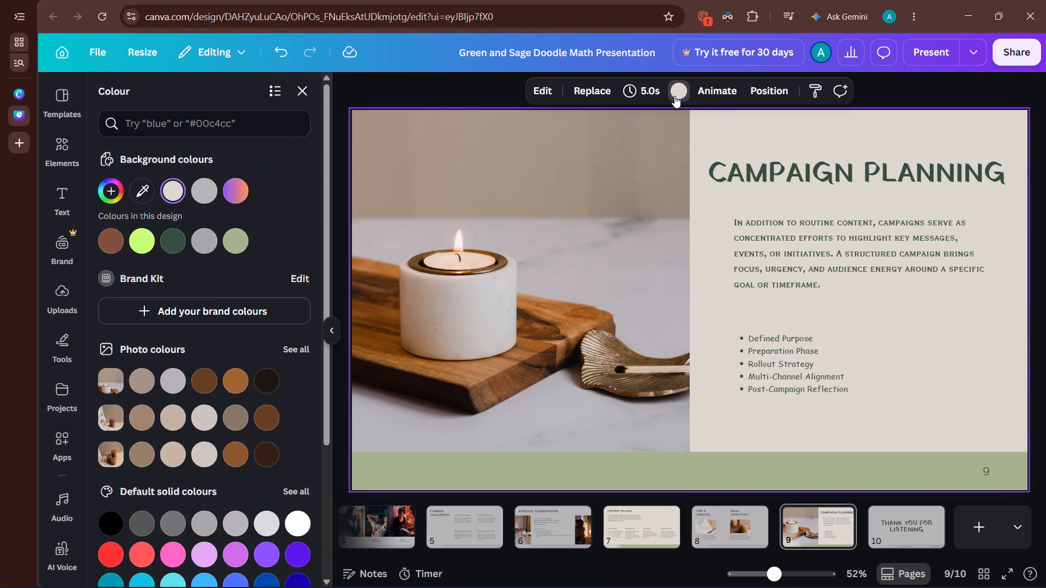
click(241, 517)
Recolour the green footer bar on slide 9 with the solid grey #a6a6a6, one shade darker than the background.
click(507, 477)
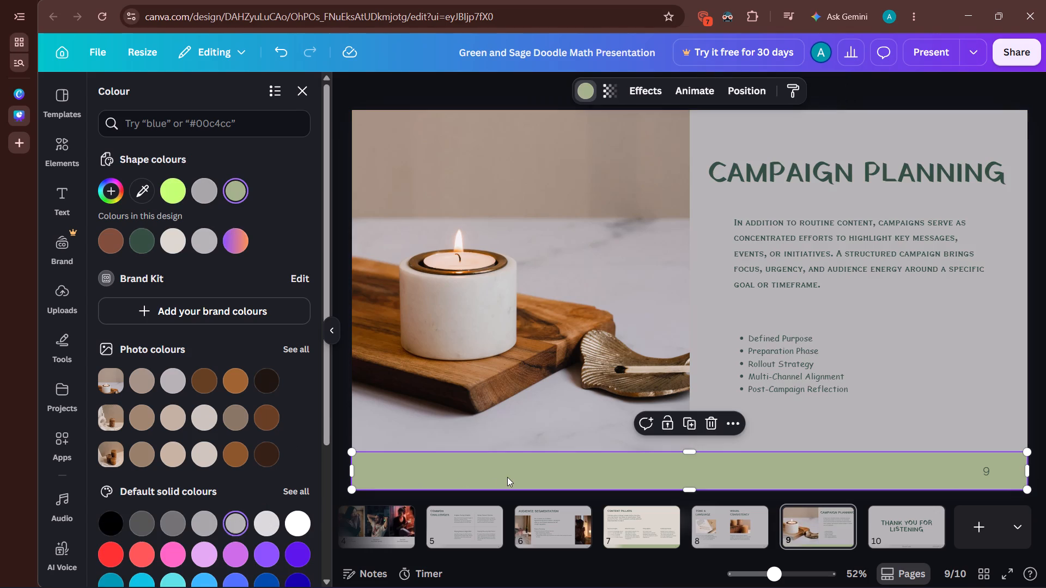
click(197, 528)
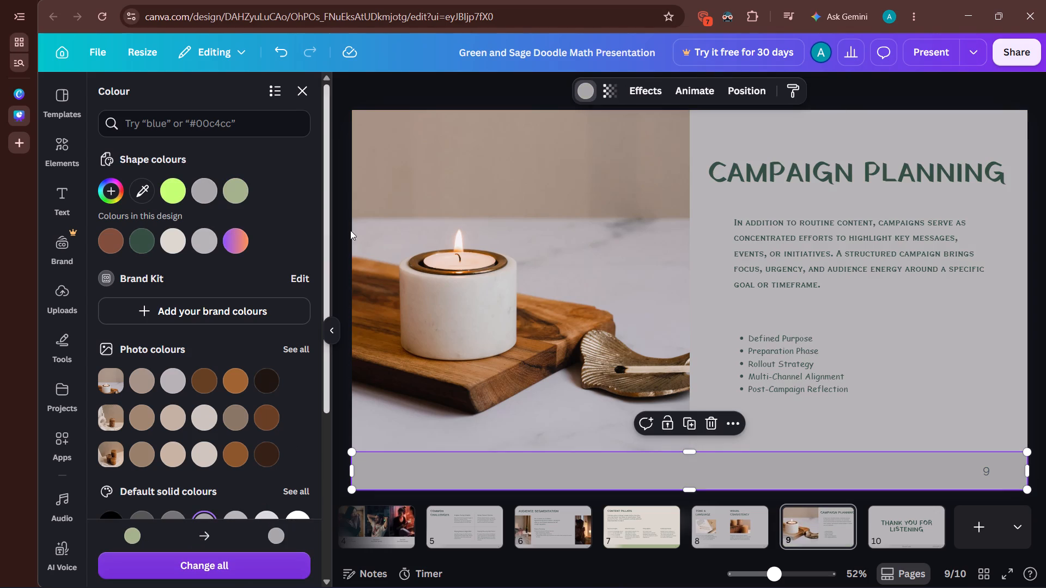
click(481, 78)
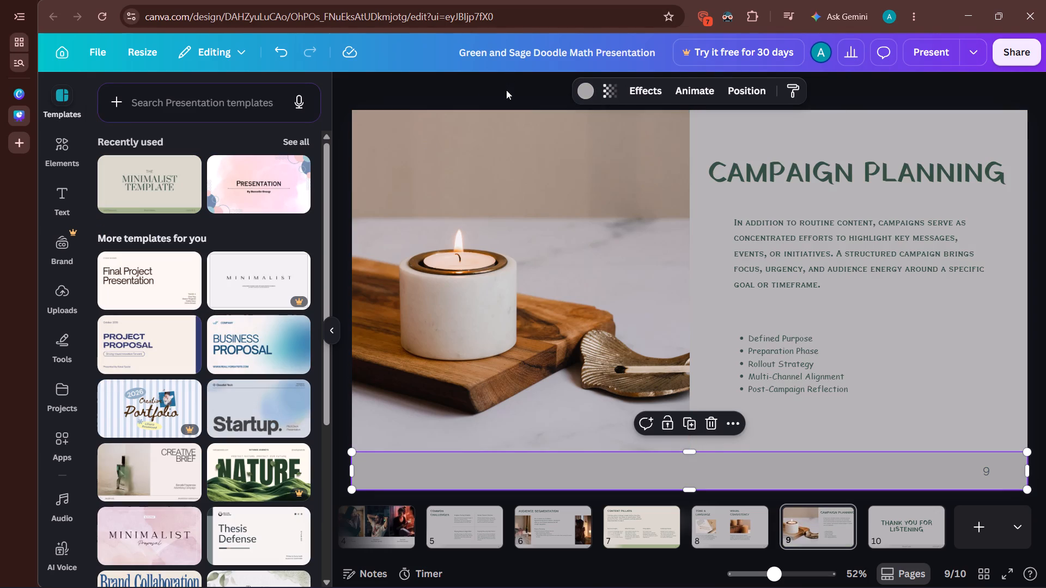
Go back to slide 7, Content Pillars, and change its background to the same solid light grey as slide 9.
key(Left)
key(Left)
click(514, 136)
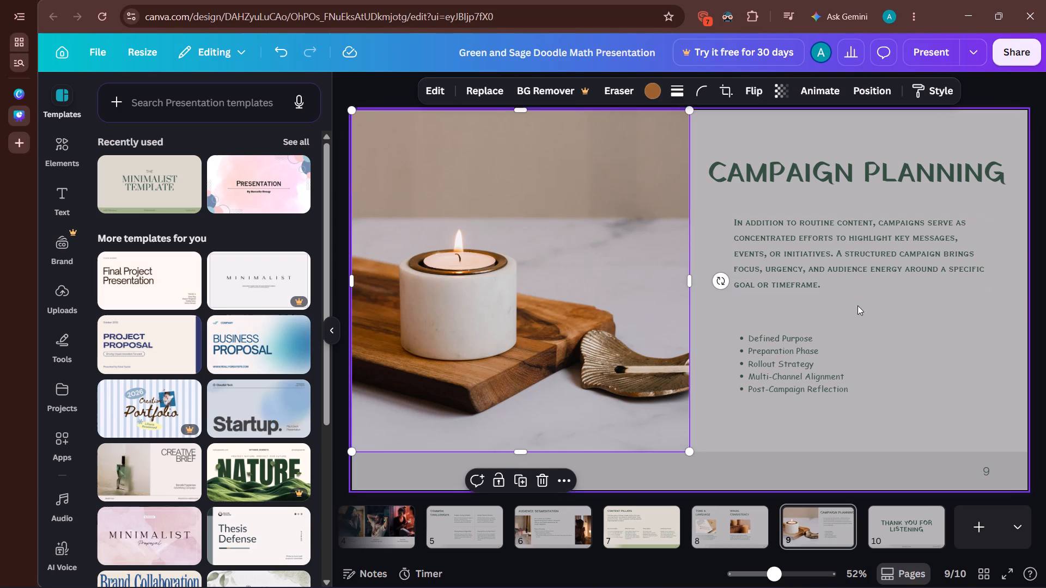
click(858, 307)
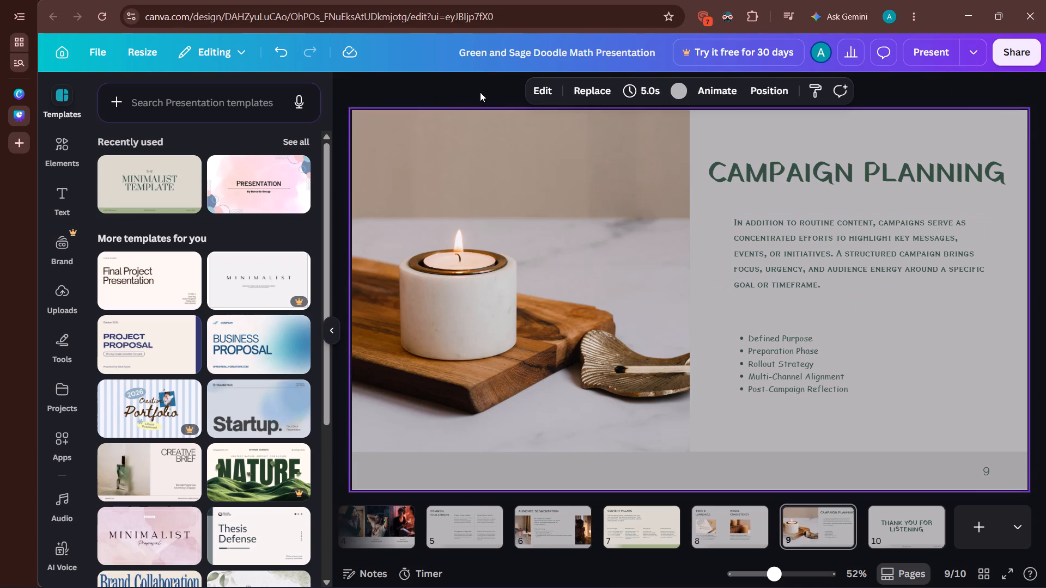
key(Left)
key(Left)
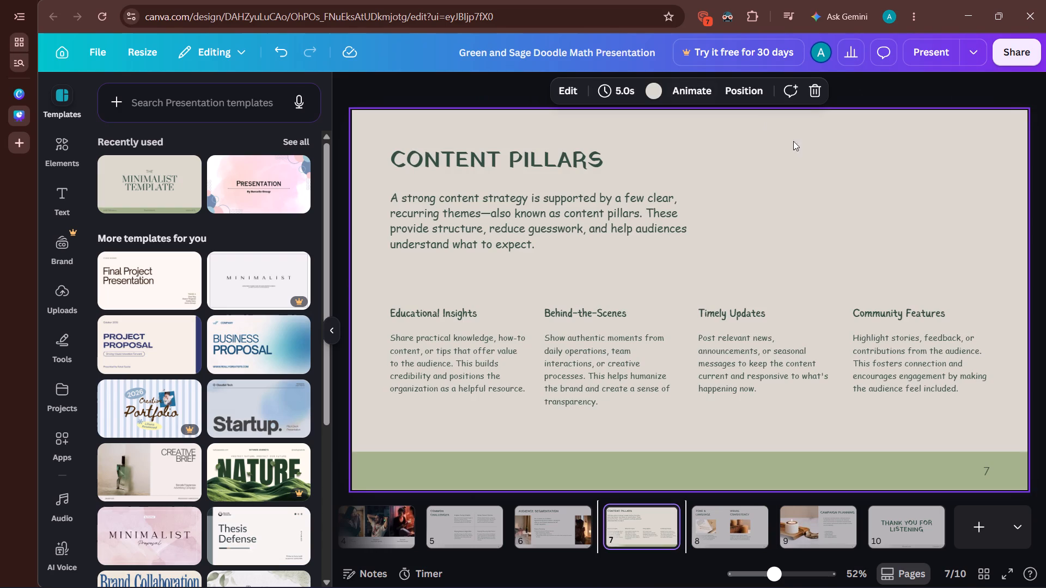
click(794, 157)
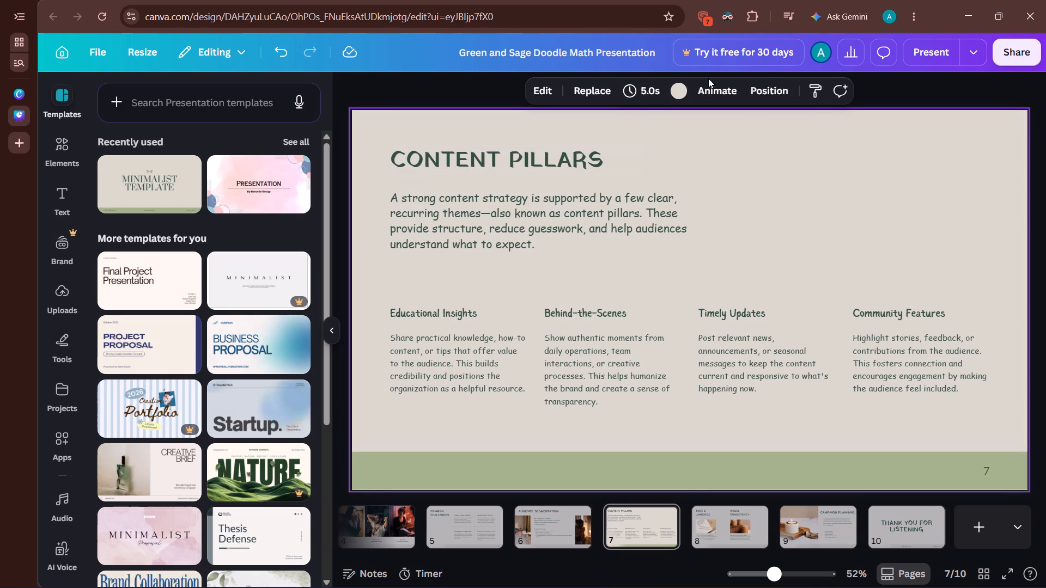
click(679, 96)
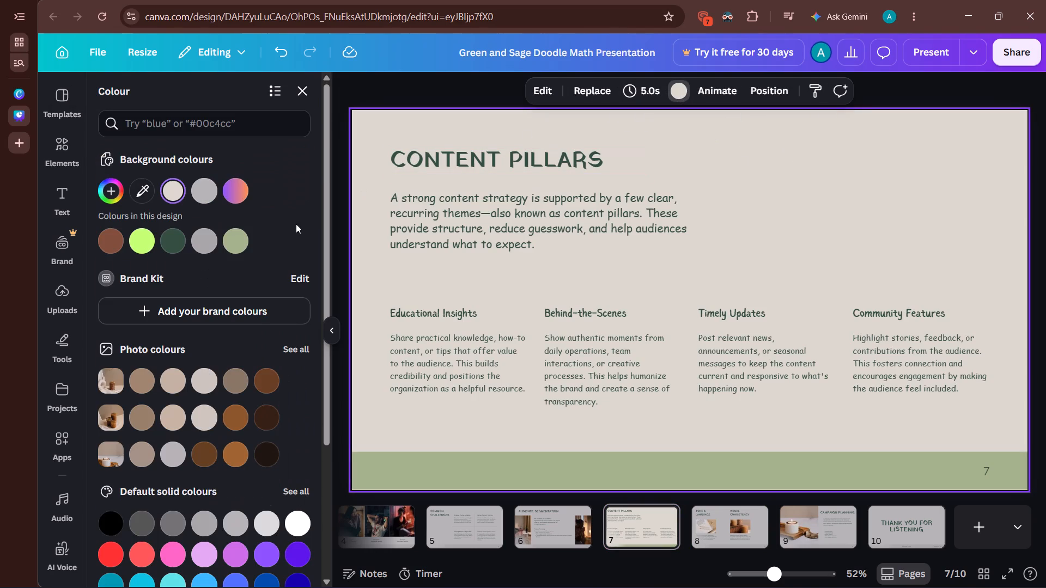
scroll(236, 400, down, 1)
click(230, 468)
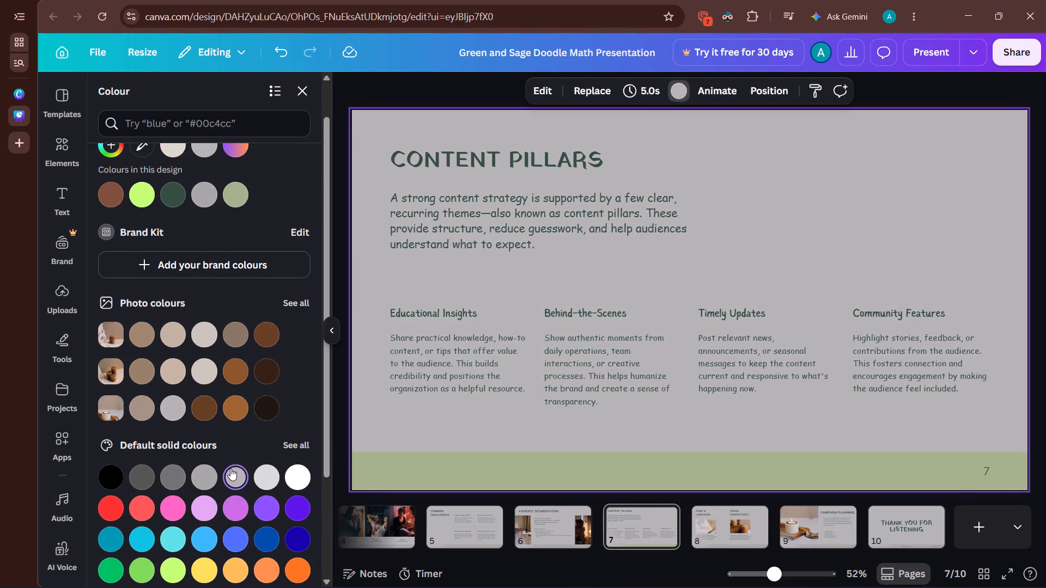
Recolour the green footer bar on slide 7 with the solid grey #a6a6a6.
click(428, 464)
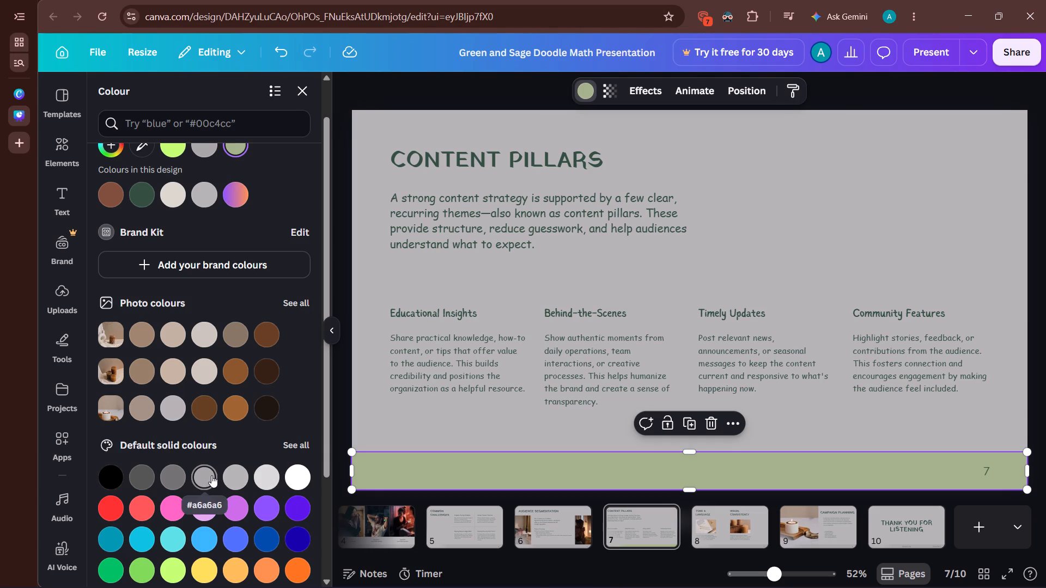
click(211, 475)
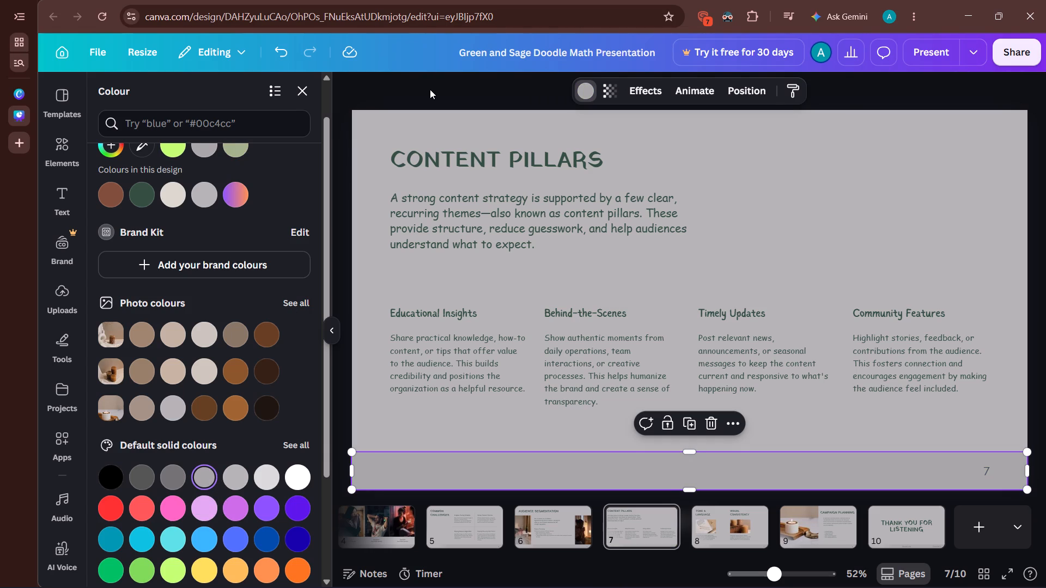
click(430, 89)
click(928, 145)
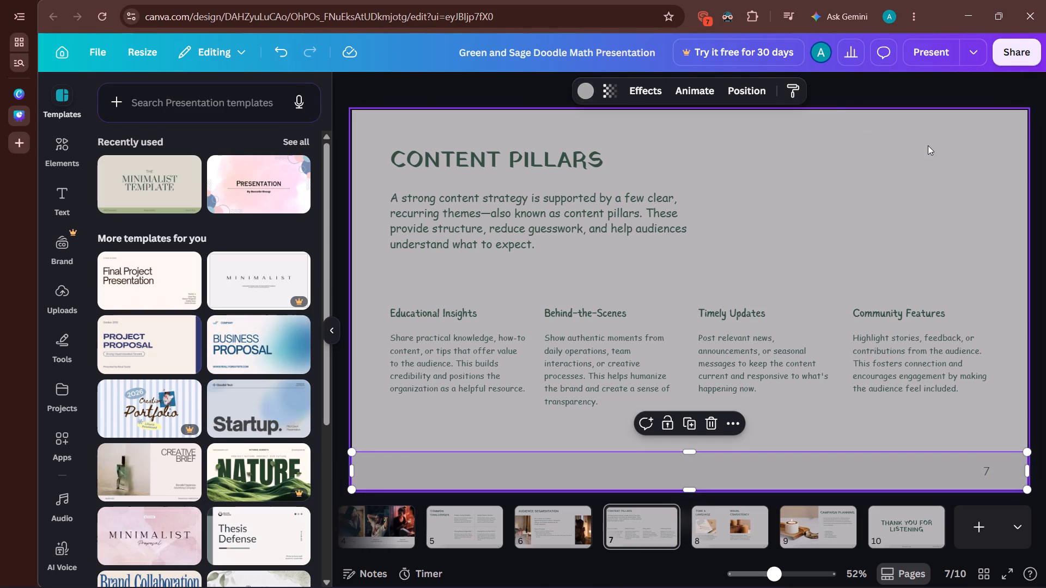
Return to title slide 1 and recolour its lime footer bar with the default pale green-to-light-blue gradient, after trying brown, blue and grey-toned fills.
key(Left)
key(Left)
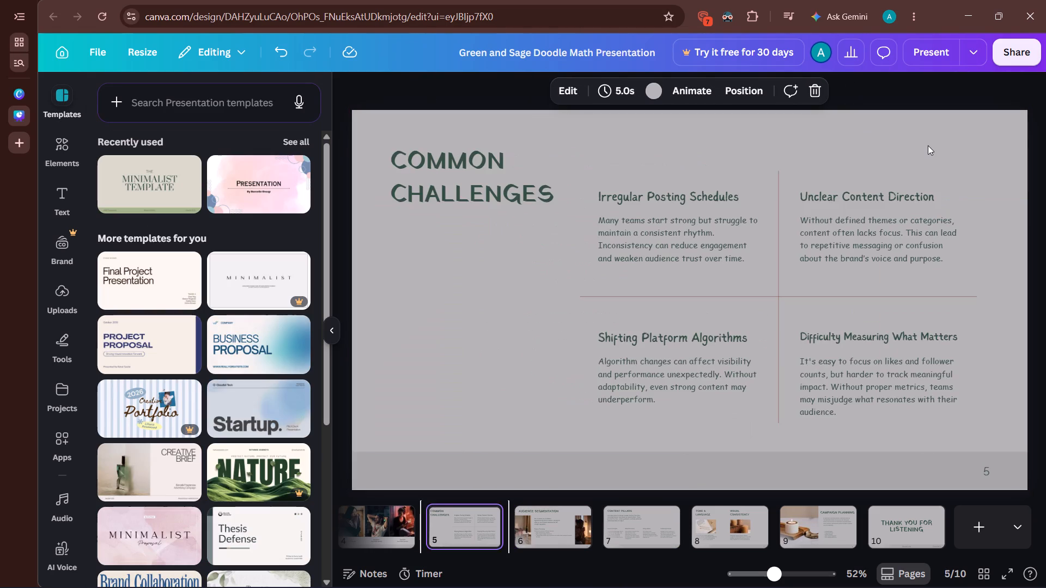
key(Left)
key(Left)
key(Left)
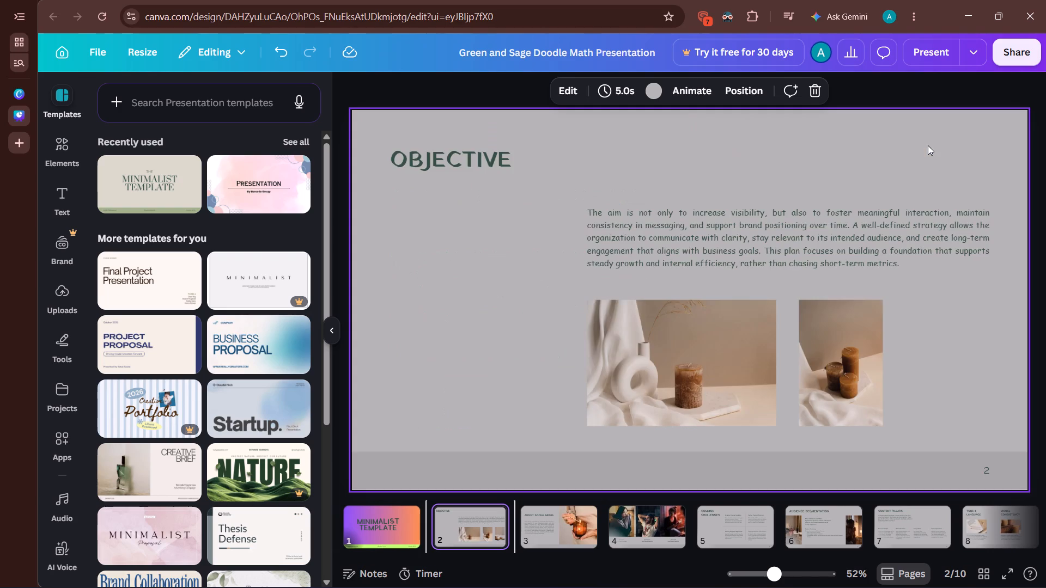
key(Left)
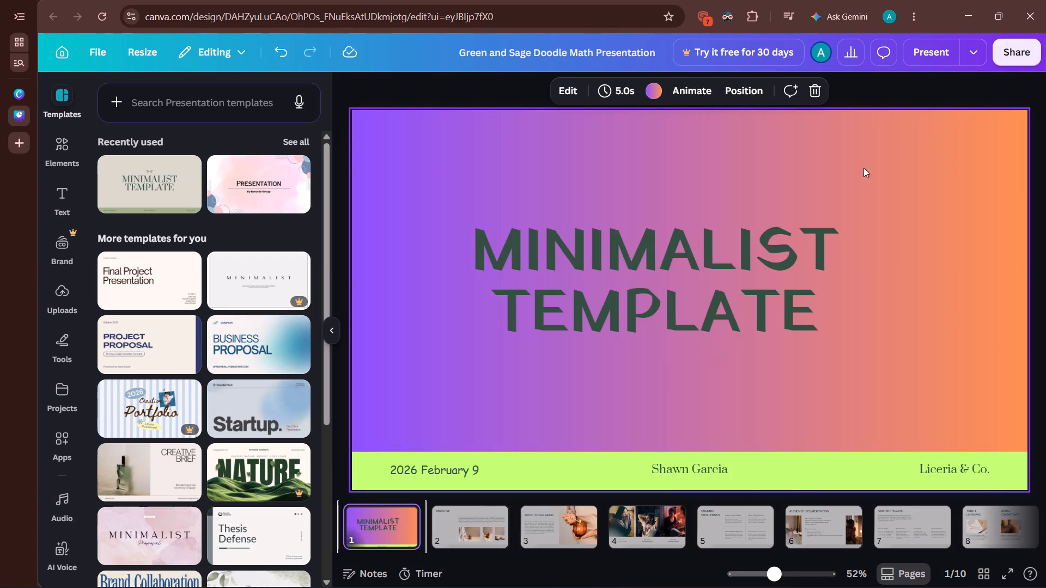
click(556, 461)
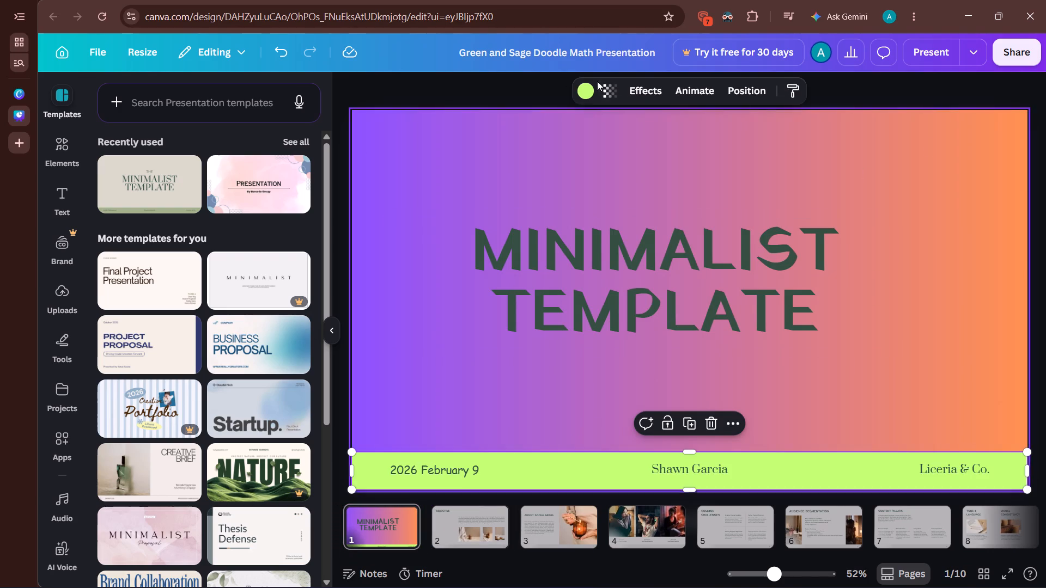
click(588, 91)
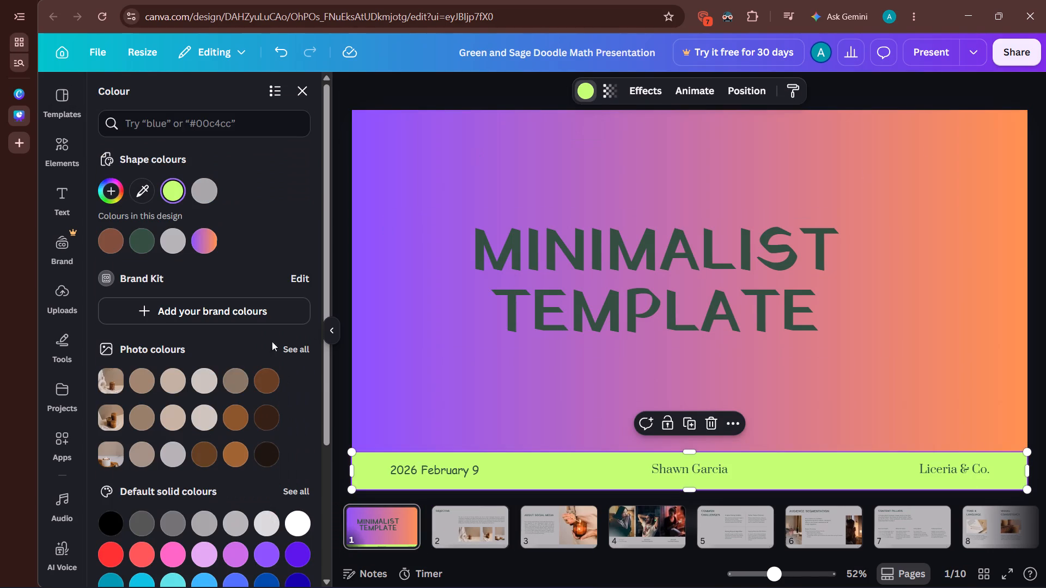
click(258, 385)
scroll(258, 385, down, 2)
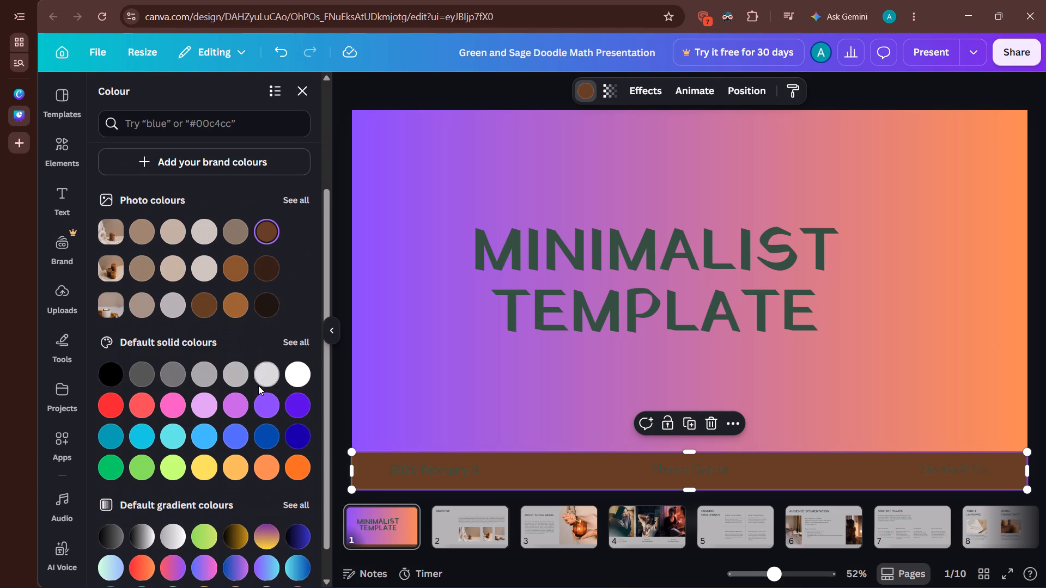
click(227, 432)
scroll(227, 432, down, 1)
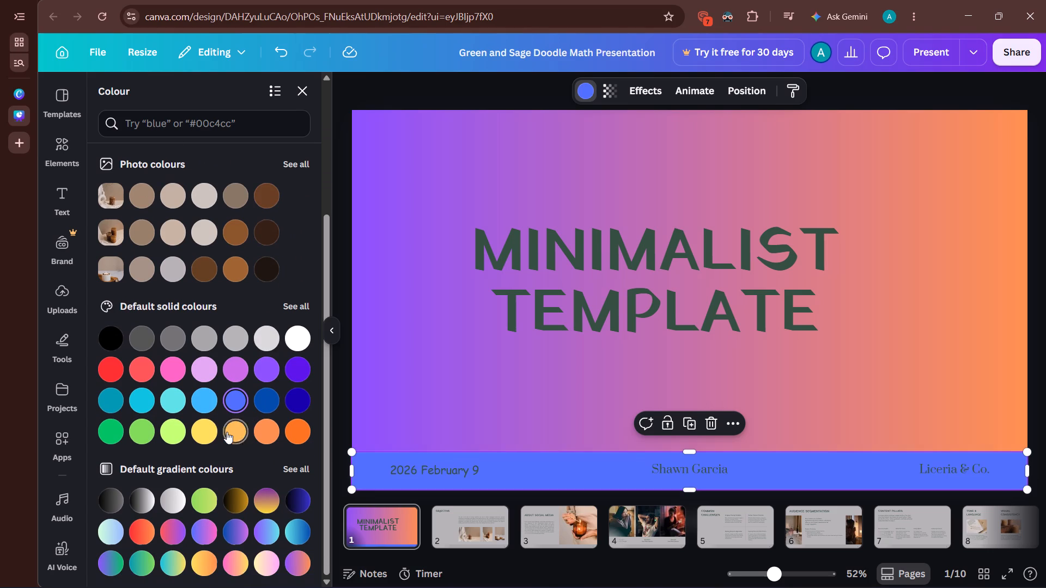
click(167, 509)
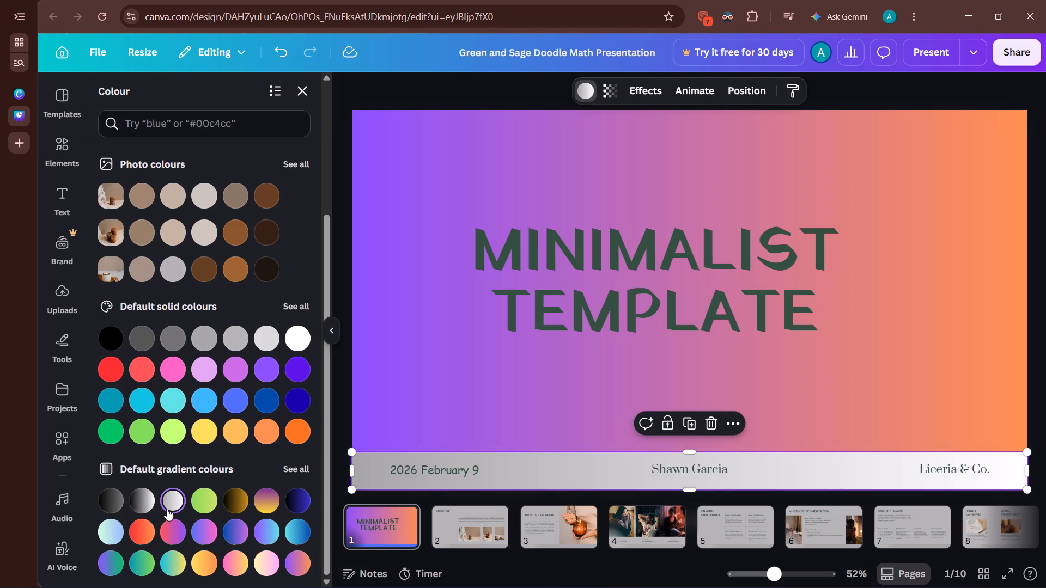
click(132, 509)
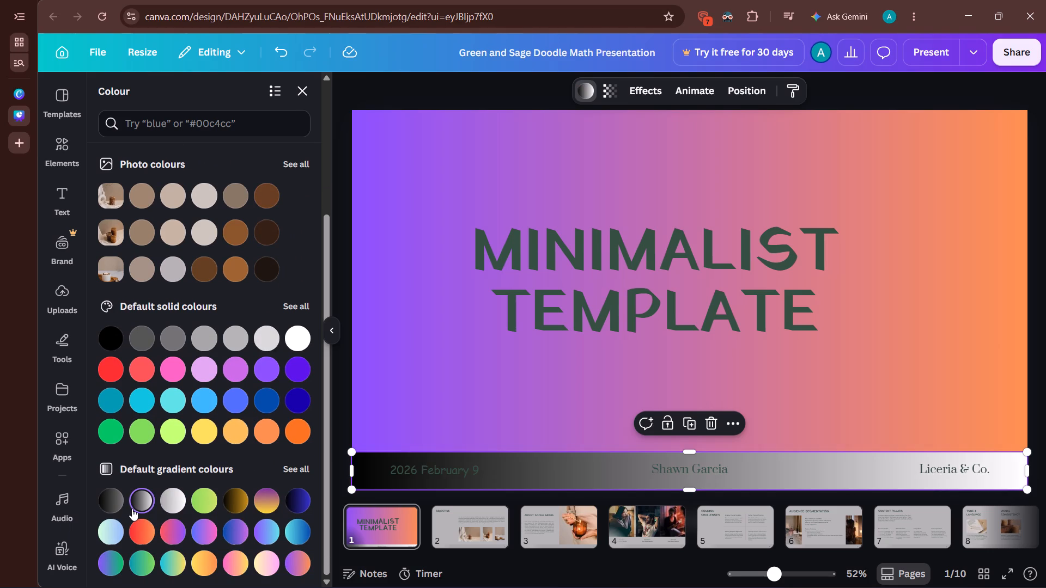
scroll(132, 509, down, 1)
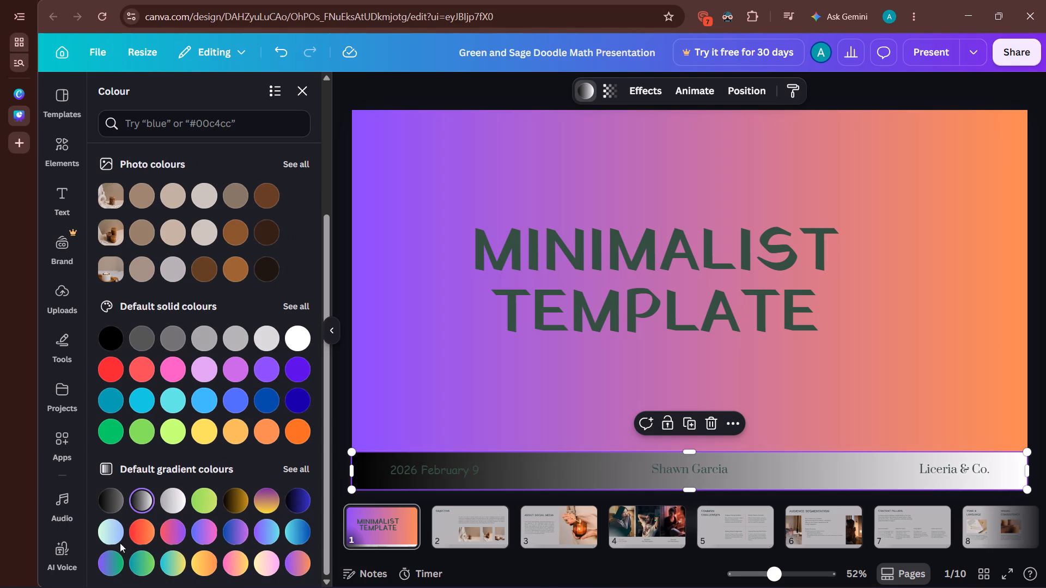
click(113, 540)
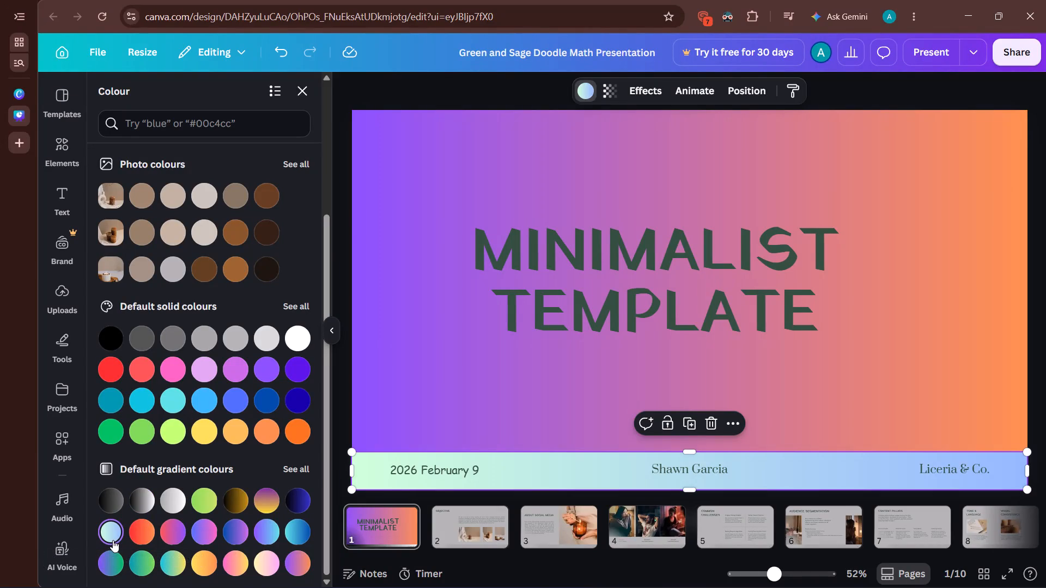
click(440, 76)
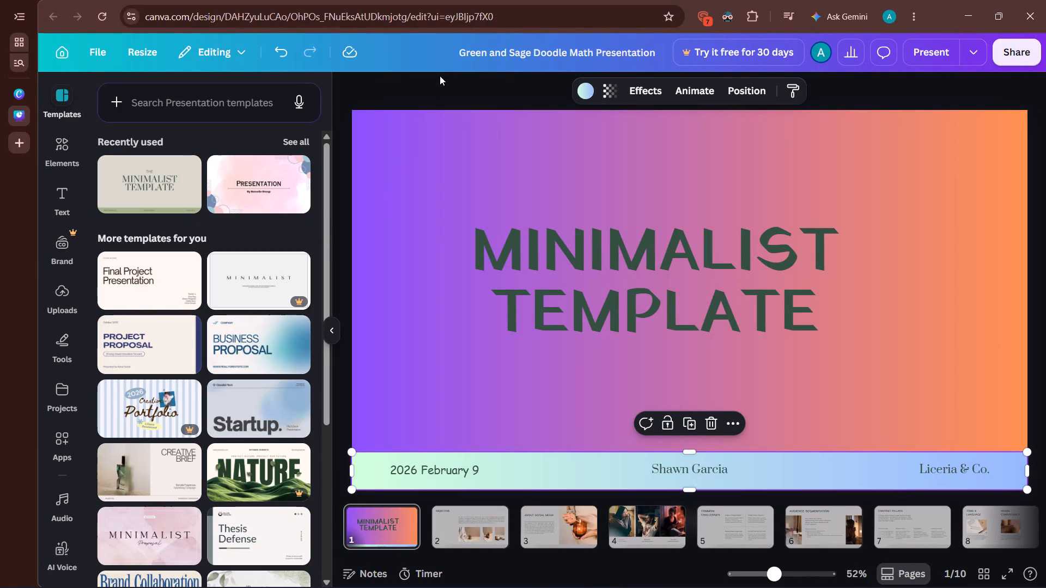
Look through the slides from the title slide to slide 10 to check the new backgrounds and footer bars, ending on slide 9.
key(Right)
click(522, 96)
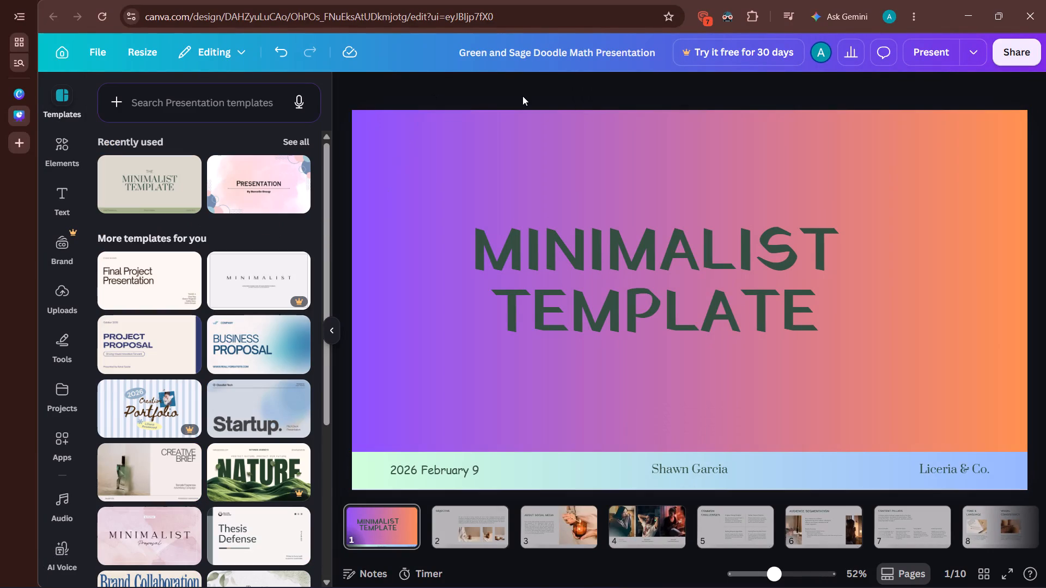
key(Right)
key(Right)
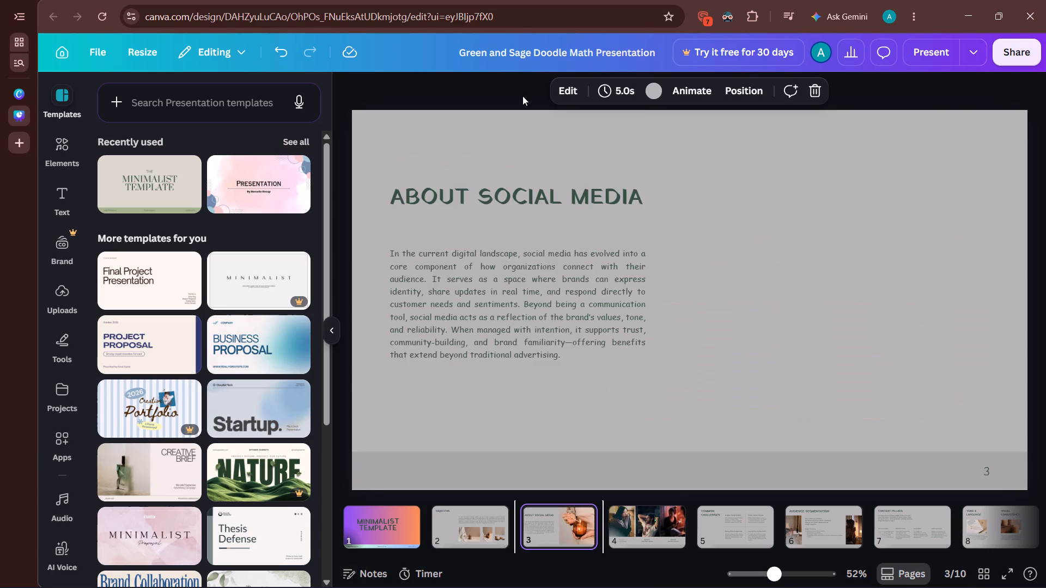
key(Right)
key(Right)
key(Right)
key(Right)
key(Right)
key(Right)
key(Right)
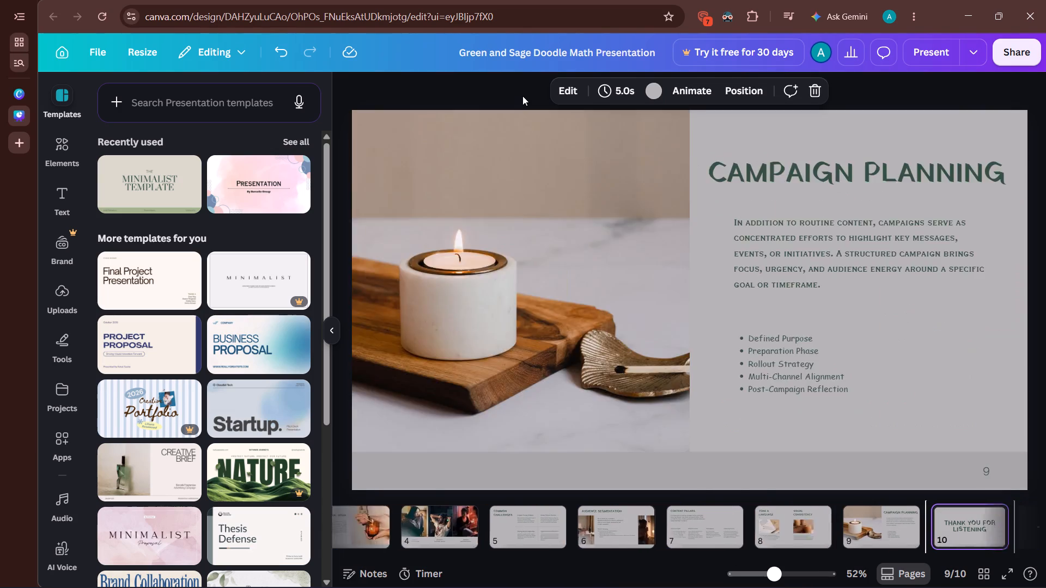
key(Right)
key(Left)
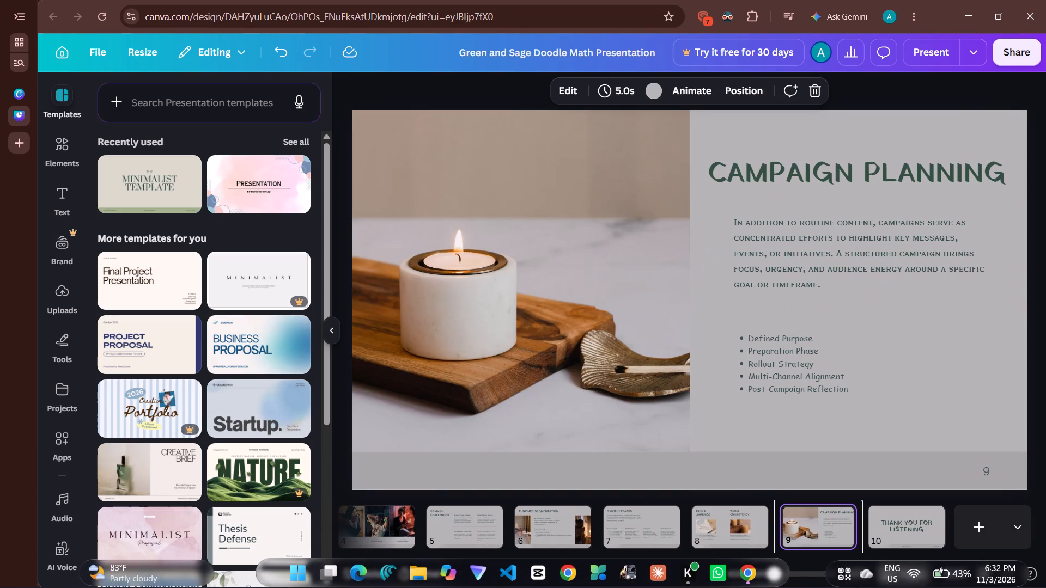